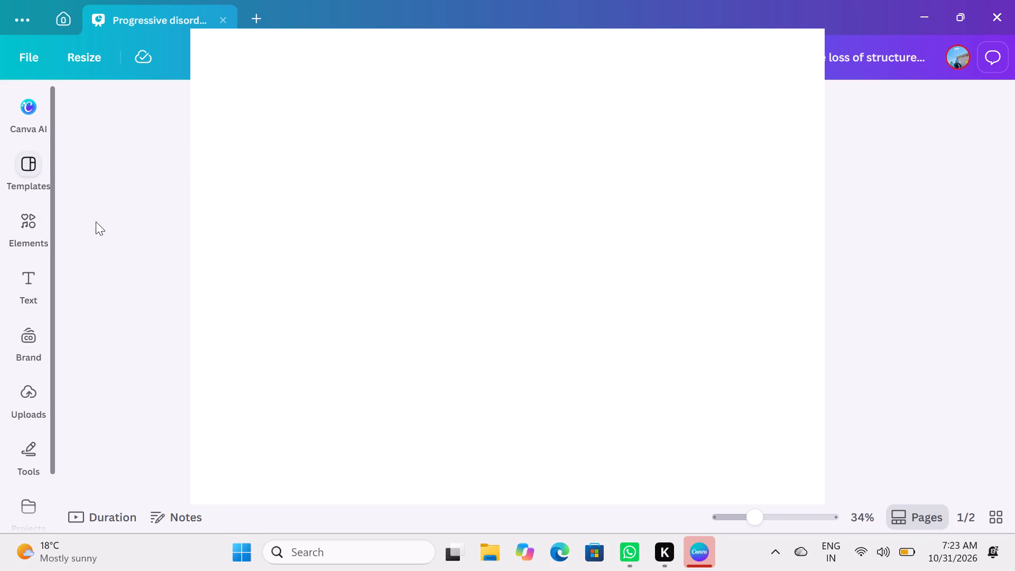
# Open the Projects library of existing designs.
pyautogui.scroll(-1, 32, 431)
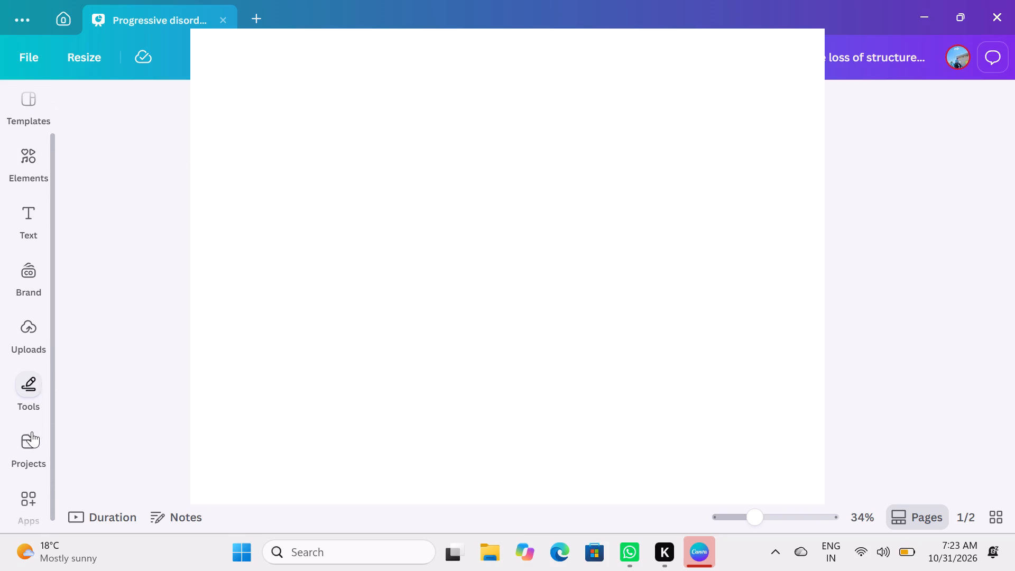
pyautogui.scroll(-1, 32, 431)
pyautogui.click(26, 443)
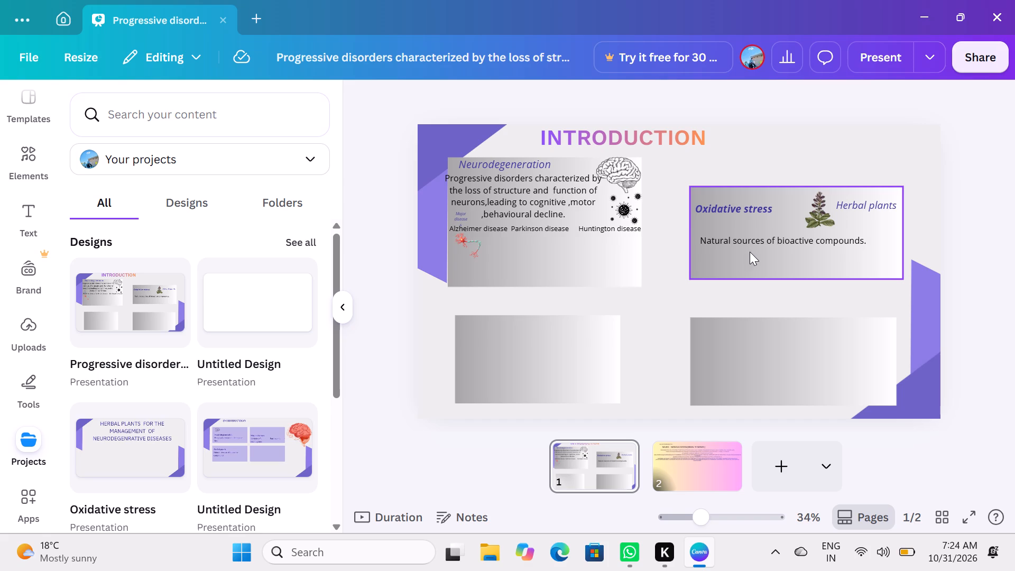
# Move the plant picture from the Oxidative stress box to the upper-left corner of the lower-left box on page 1.
pyautogui.moveTo(831, 201); pyautogui.dragTo(829, 202)
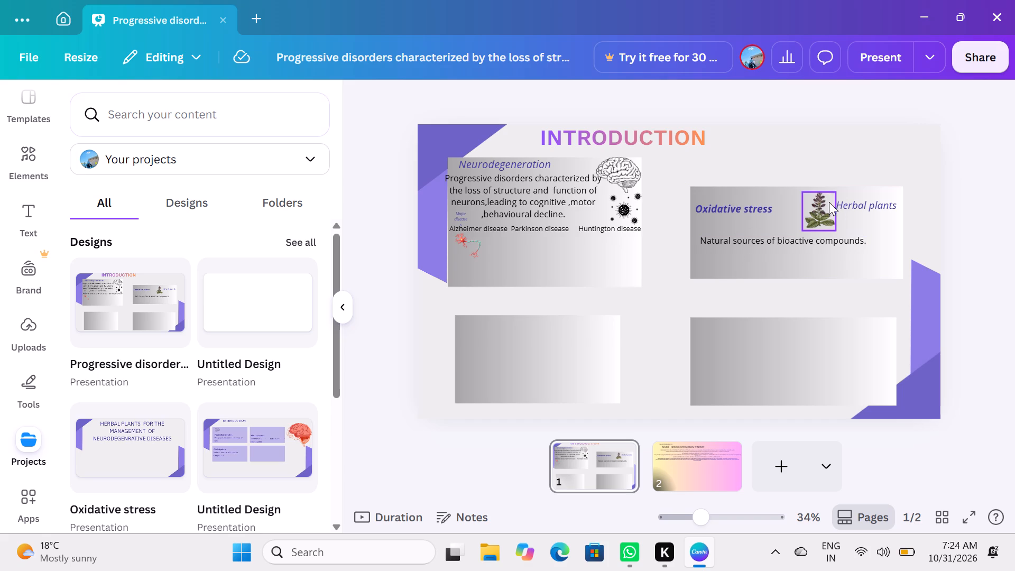
pyautogui.moveTo(829, 202); pyautogui.dragTo(656, 254)
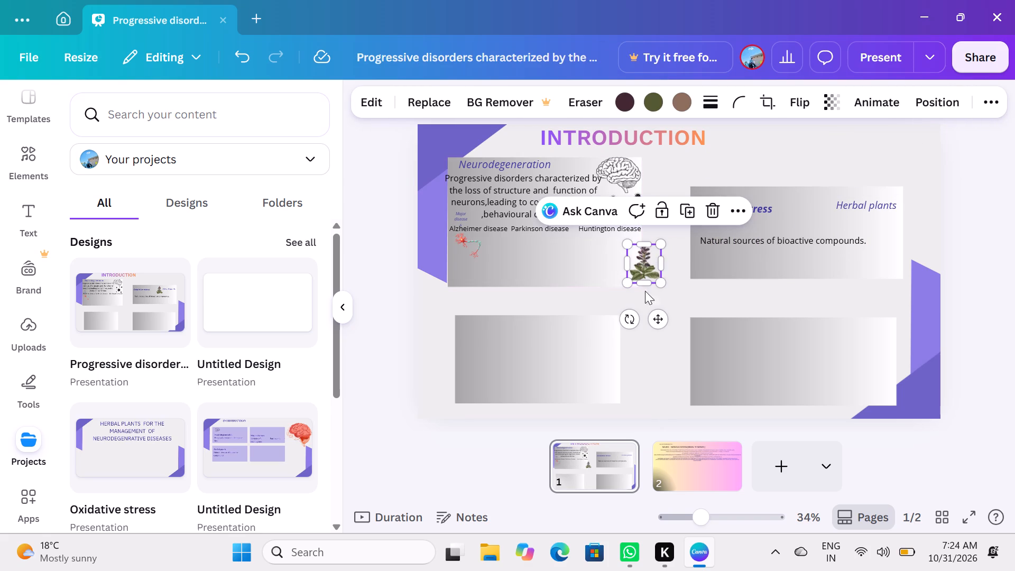
pyautogui.moveTo(660, 317); pyautogui.dragTo(481, 369)
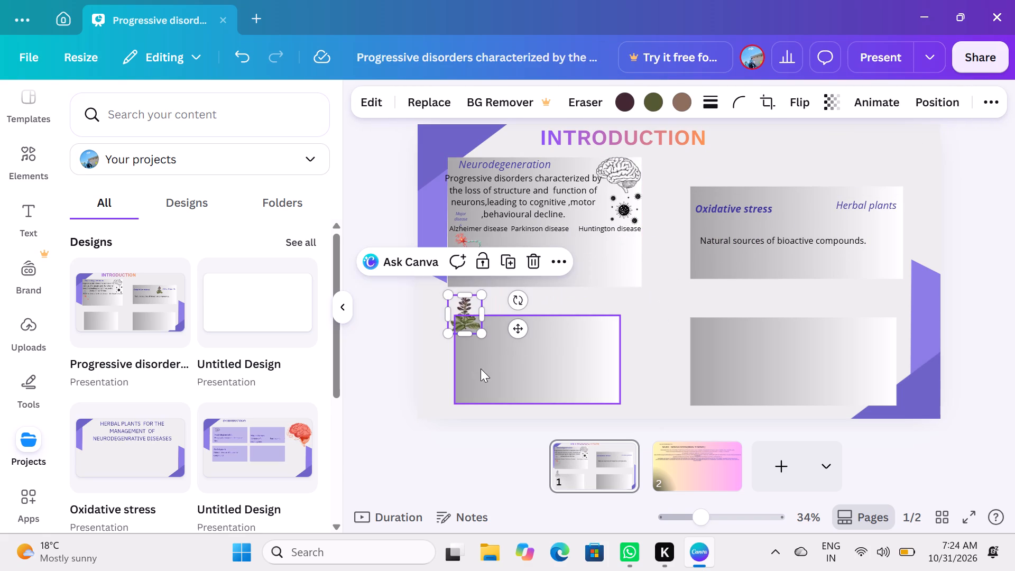
pyautogui.moveTo(516, 330); pyautogui.dragTo(519, 331)
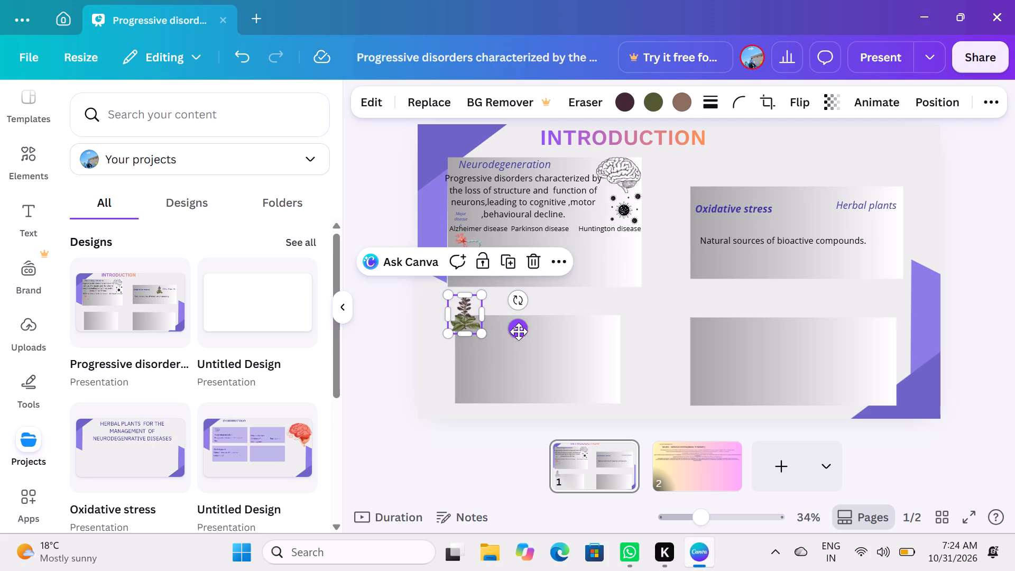
pyautogui.moveTo(519, 331); pyautogui.dragTo(524, 351)
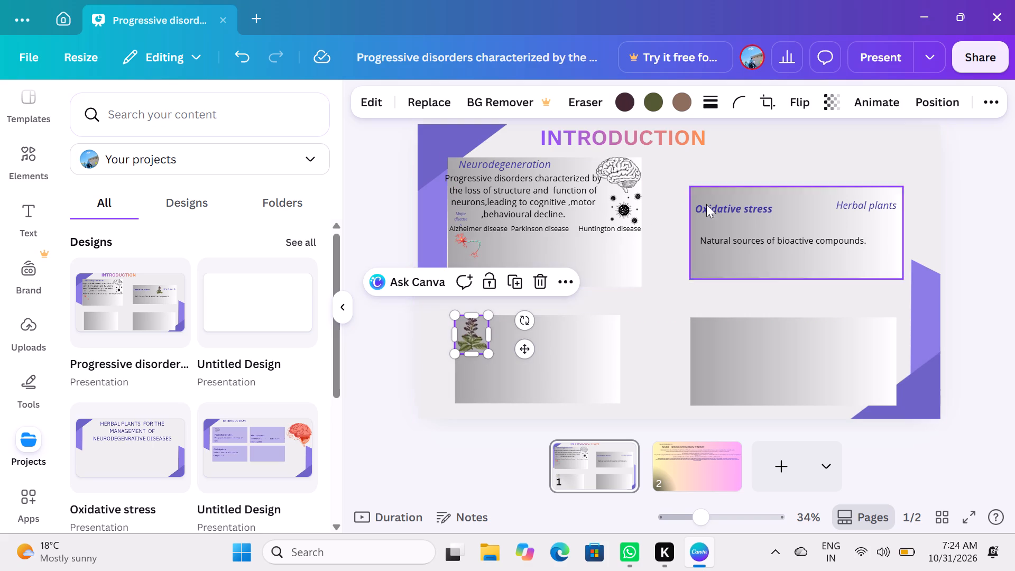
# Move the "Herbal plants" heading into the lower-left box, just beside the plant picture.
pyautogui.moveTo(846, 203); pyautogui.dragTo(833, 202)
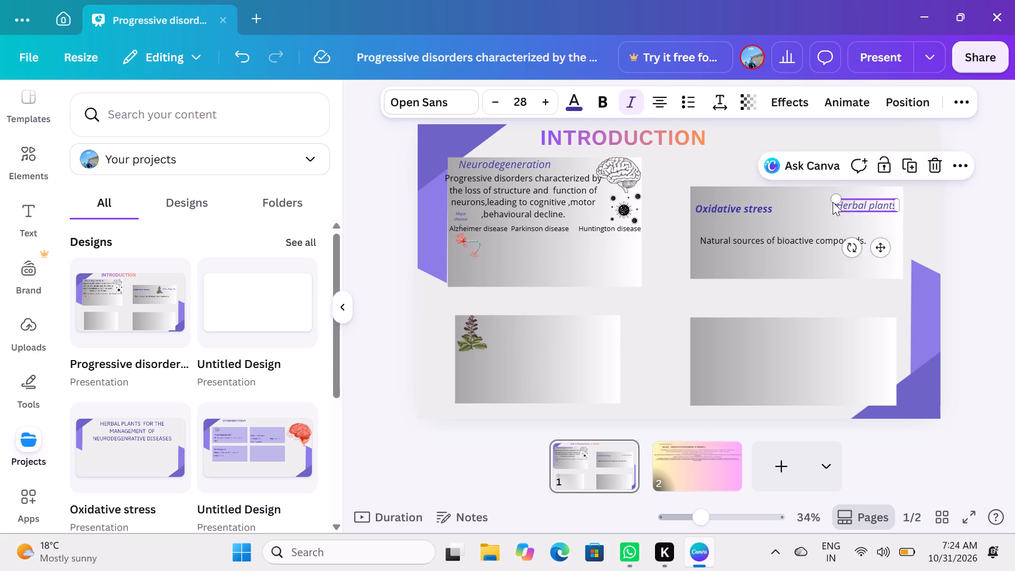
pyautogui.moveTo(833, 202); pyautogui.dragTo(596, 343)
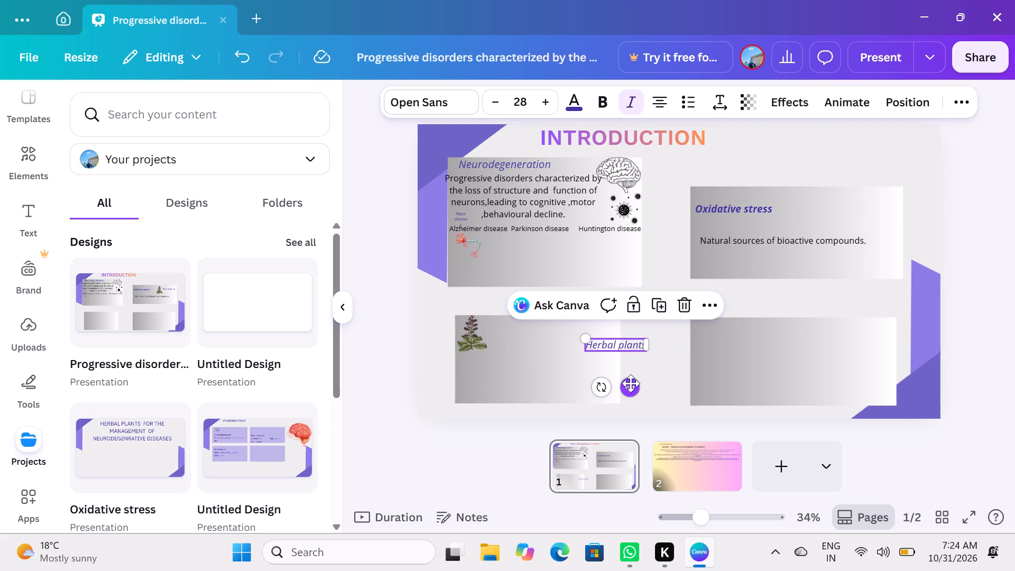
pyautogui.moveTo(631, 383); pyautogui.dragTo(478, 361)
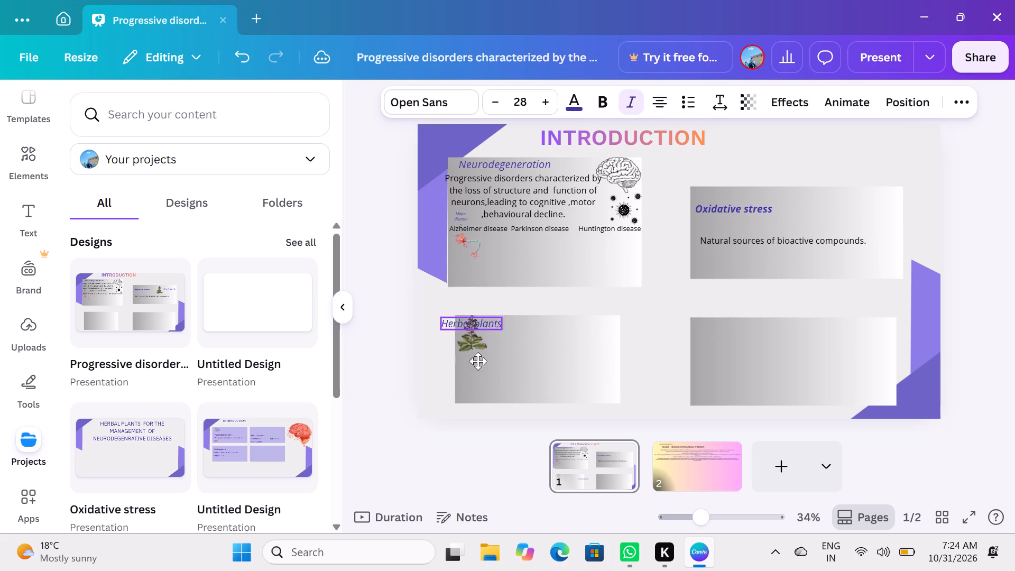
pyautogui.moveTo(478, 361); pyautogui.dragTo(531, 362)
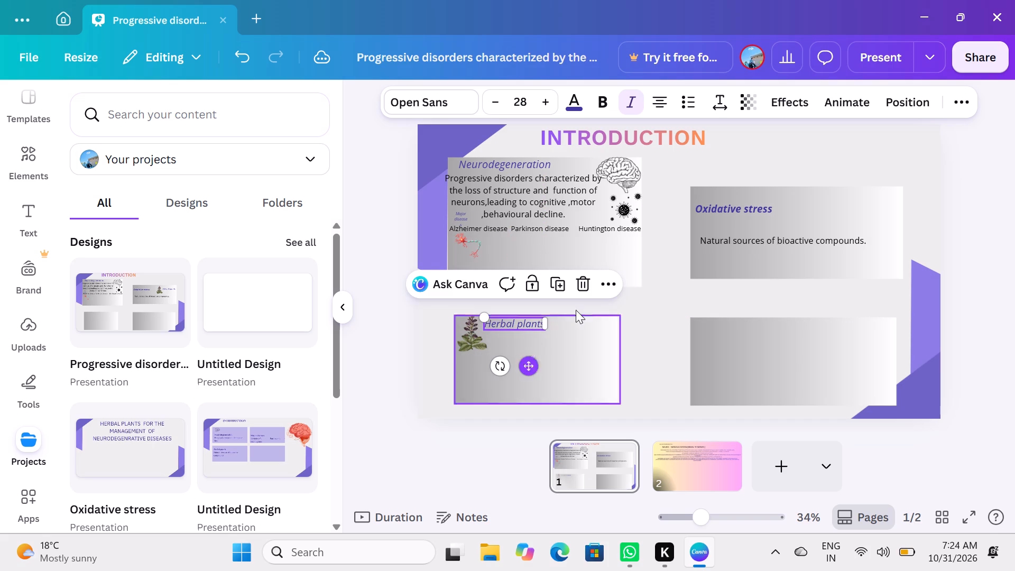
# Move the "Natural sources of bioactive compounds." text into the lower-left box, below the Herbal plants heading.
pyautogui.click(733, 235)
pyautogui.moveTo(733, 235); pyautogui.dragTo(590, 349)
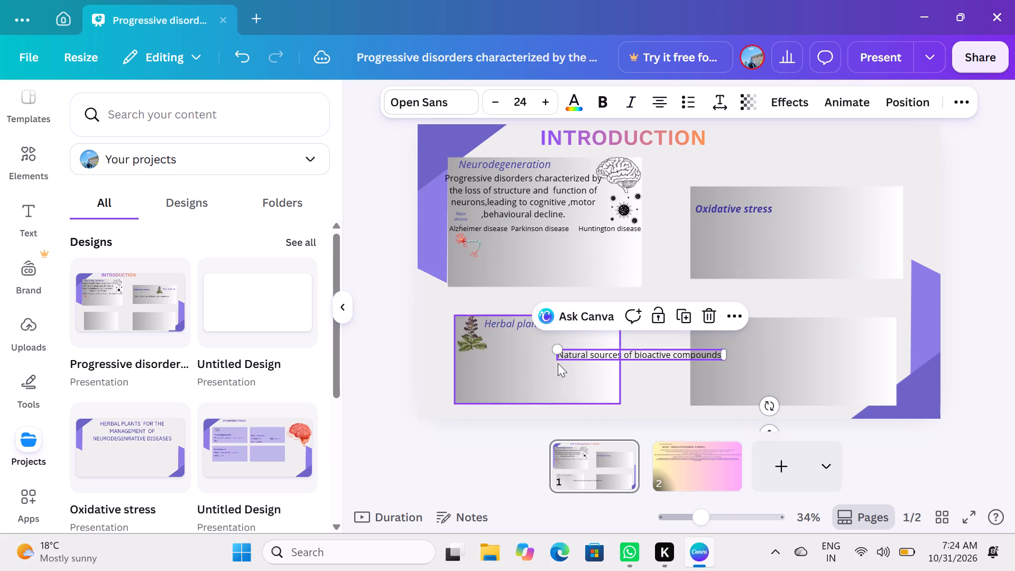
pyautogui.click(654, 379)
pyautogui.moveTo(654, 379); pyautogui.dragTo(643, 357)
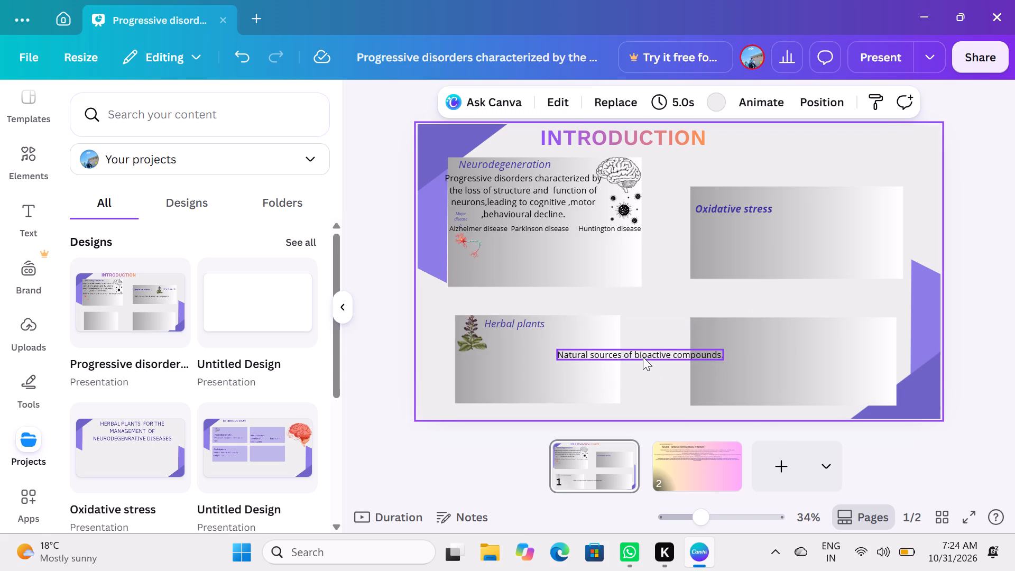
pyautogui.click(643, 357)
pyautogui.moveTo(643, 357); pyautogui.dragTo(520, 367)
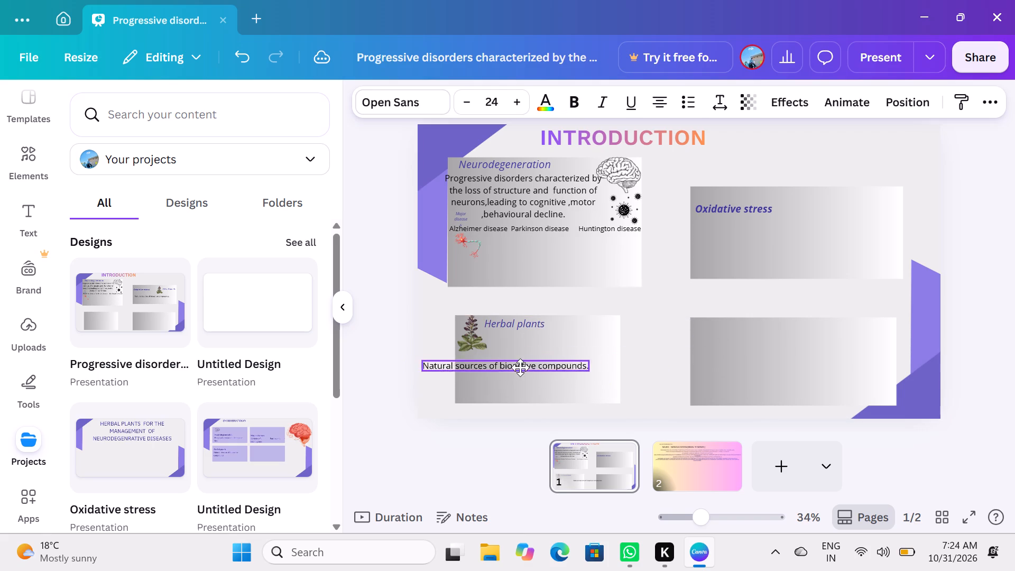
pyautogui.moveTo(520, 367); pyautogui.dragTo(543, 364)
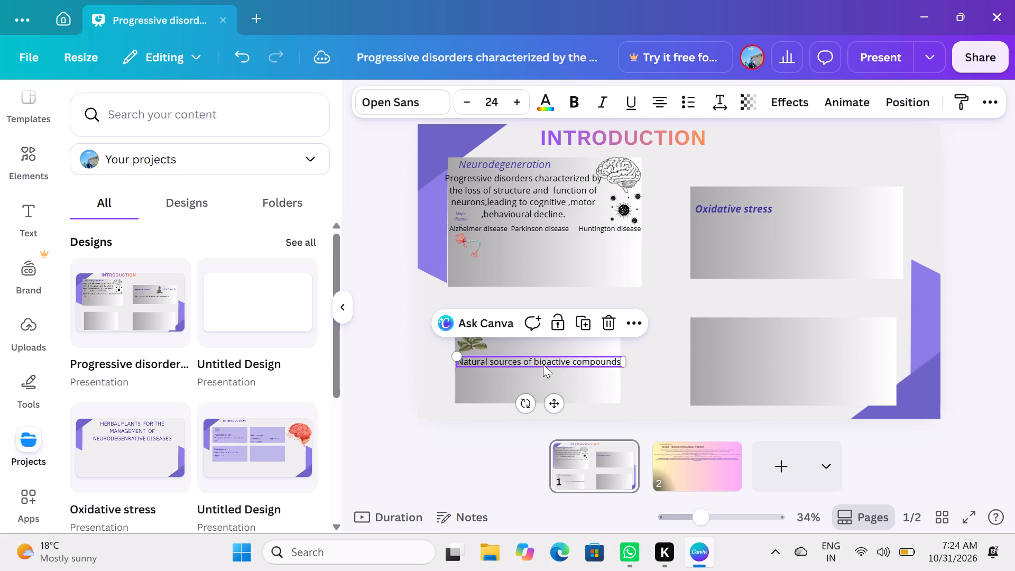
pyautogui.click(649, 383)
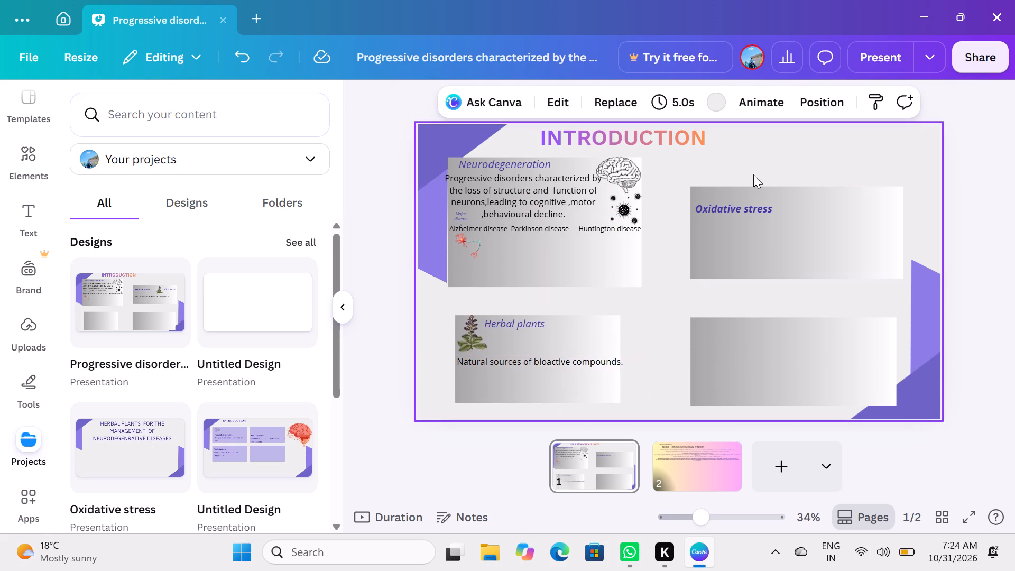
# Remove the "Oxidative stress" heading from the upper-right box by moving it off the slide, and check page 1.
pyautogui.click(746, 204)
pyautogui.moveTo(746, 204); pyautogui.dragTo(674, 305)
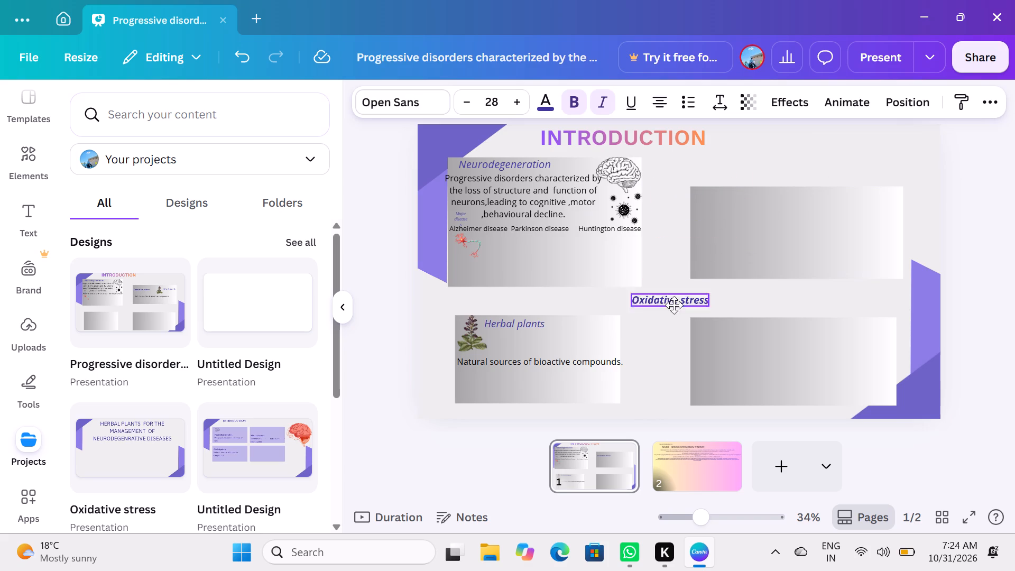
pyautogui.moveTo(674, 305); pyautogui.dragTo(633, 402)
pyautogui.moveTo(633, 404); pyautogui.dragTo(641, 427)
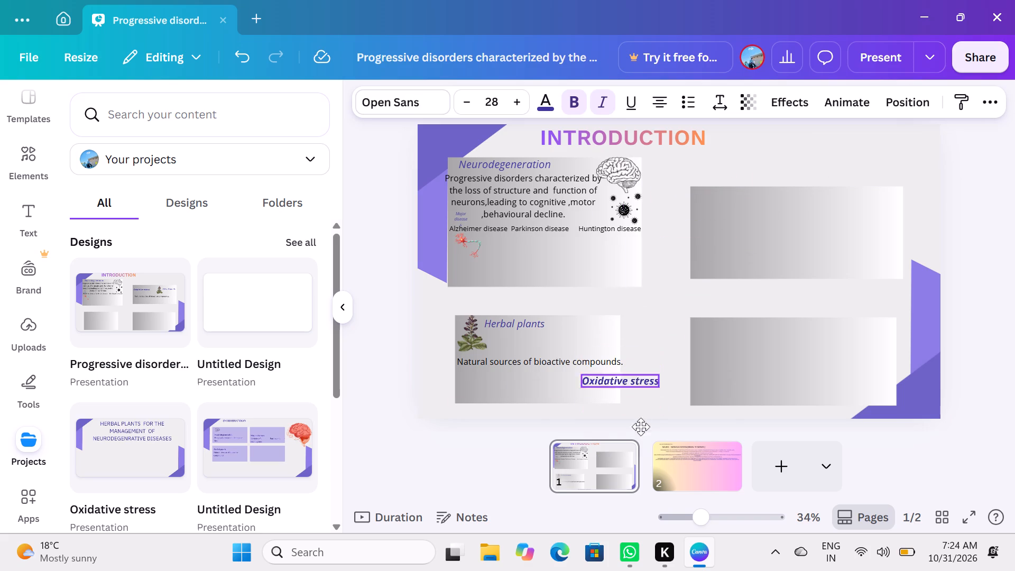
pyautogui.moveTo(641, 427); pyautogui.dragTo(645, 491)
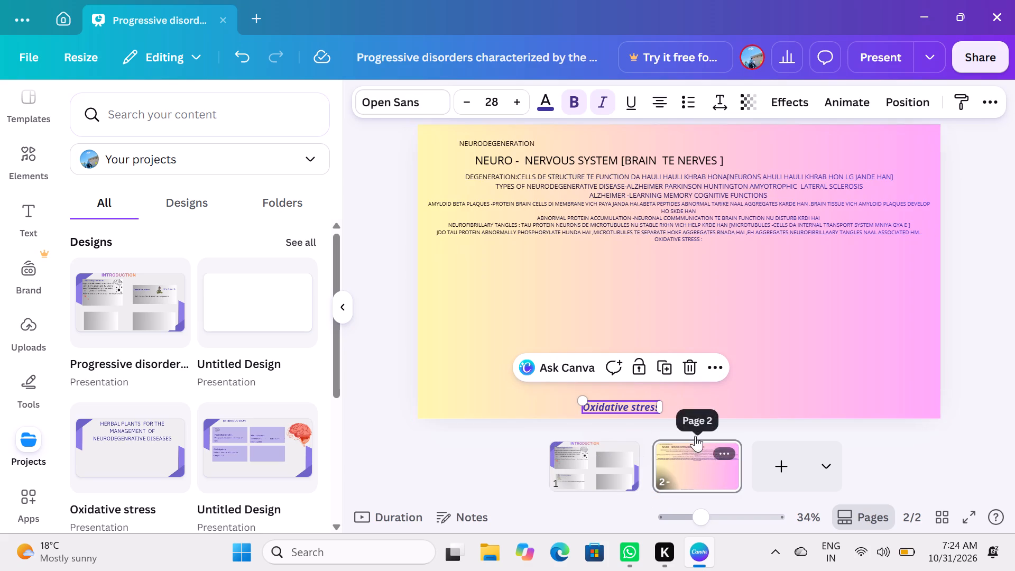
pyautogui.moveTo(648, 403); pyautogui.dragTo(668, 481)
pyautogui.moveTo(637, 403); pyautogui.dragTo(588, 533)
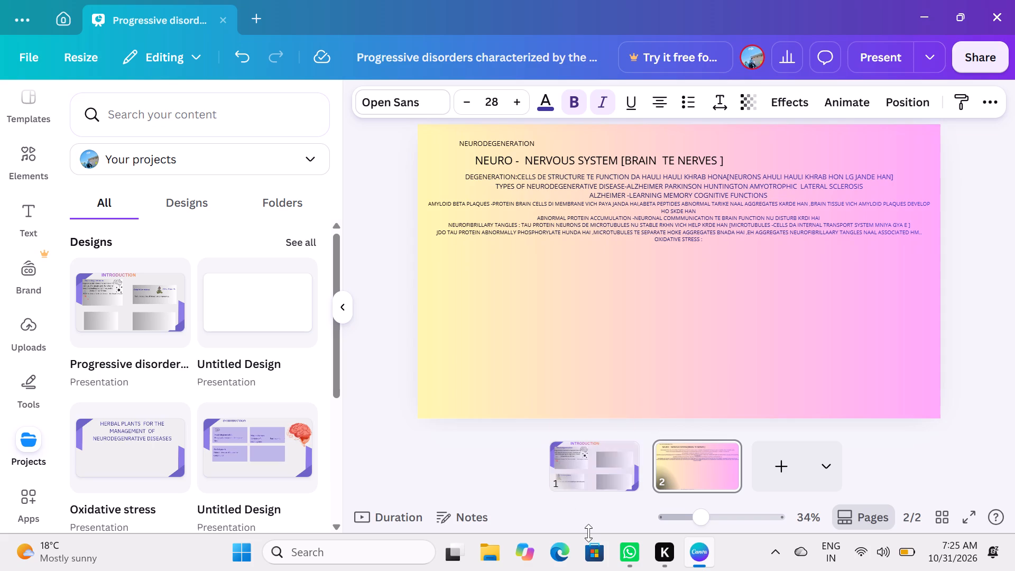
pyautogui.click(598, 470)
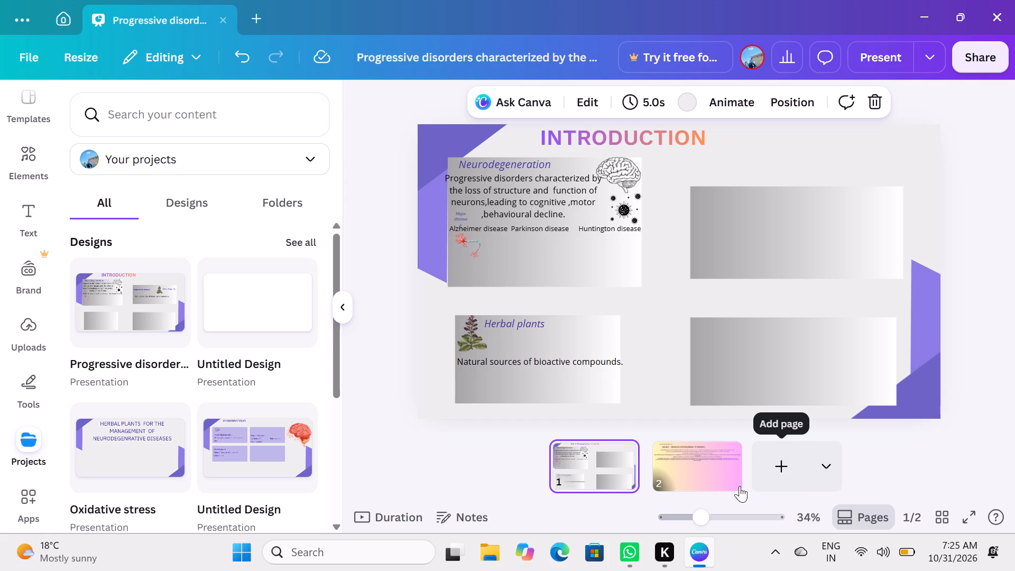
# On page 2, recolour the "NEURO - NERVOUS SYSTEM" line, trying a black-to-blue gradient and tan before settling on solid dark blue.
pyautogui.click(719, 485)
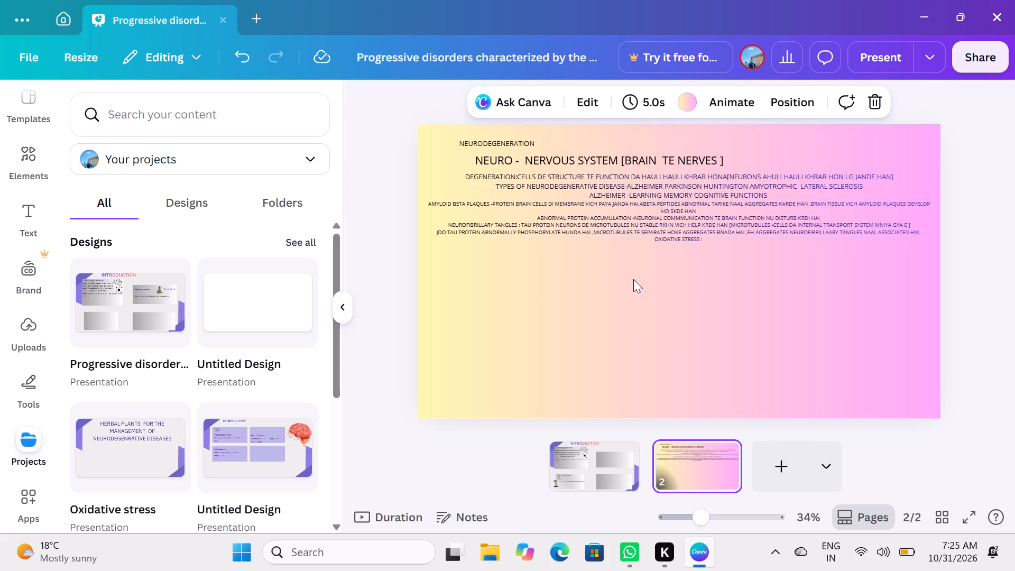
pyautogui.click(578, 162)
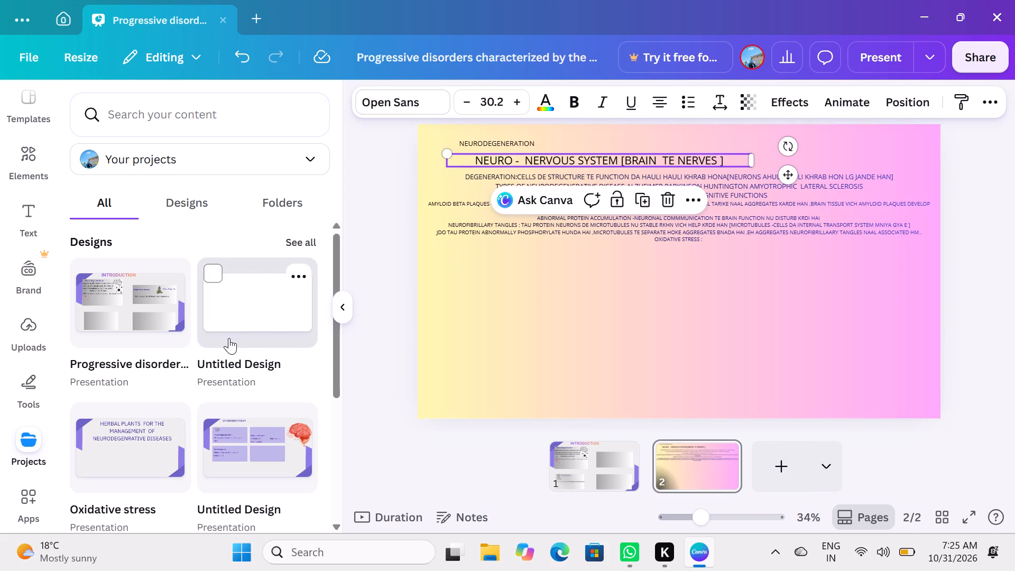
pyautogui.click(542, 99)
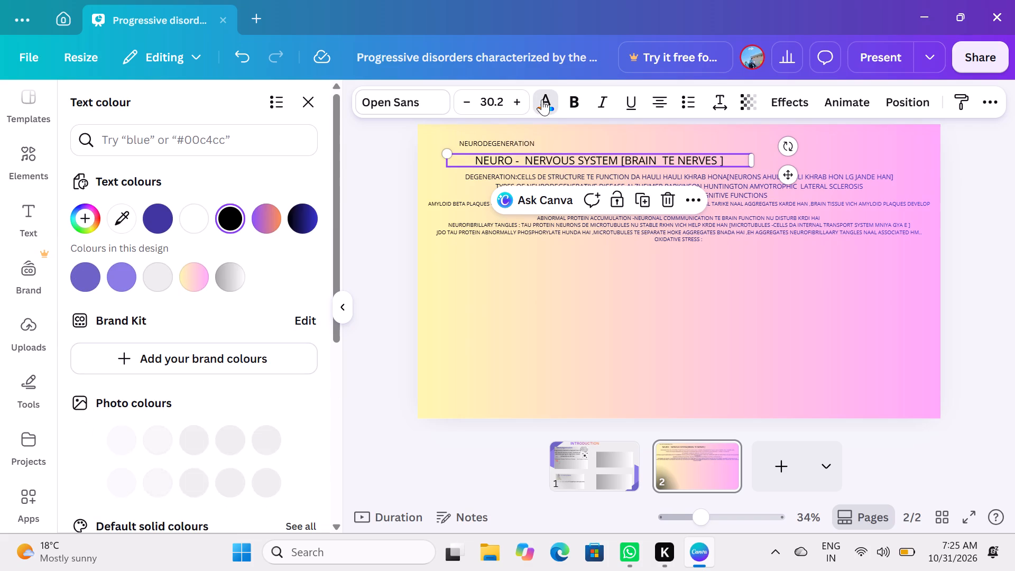
pyautogui.click(312, 223)
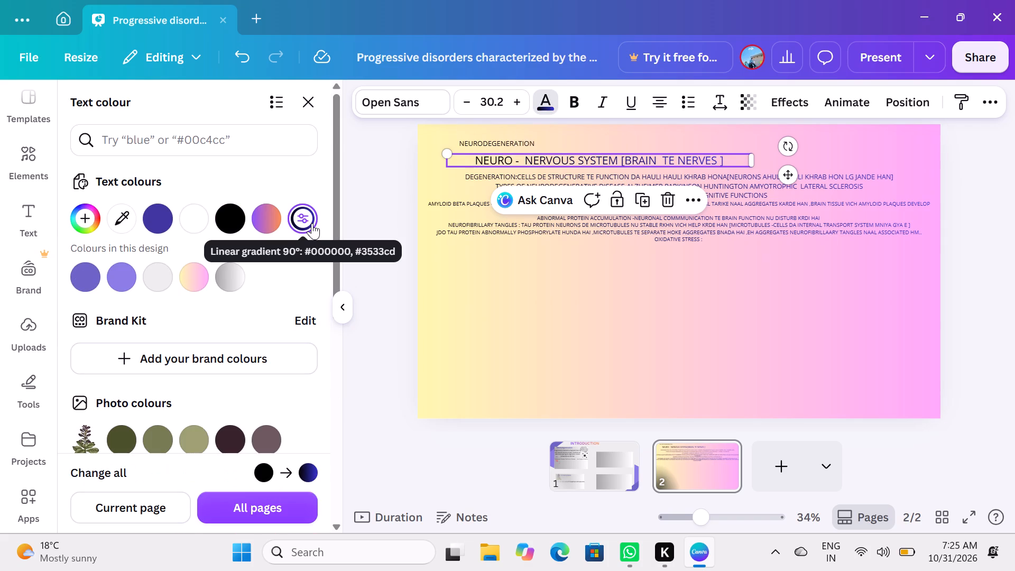
pyautogui.scroll(-1, 310, 351)
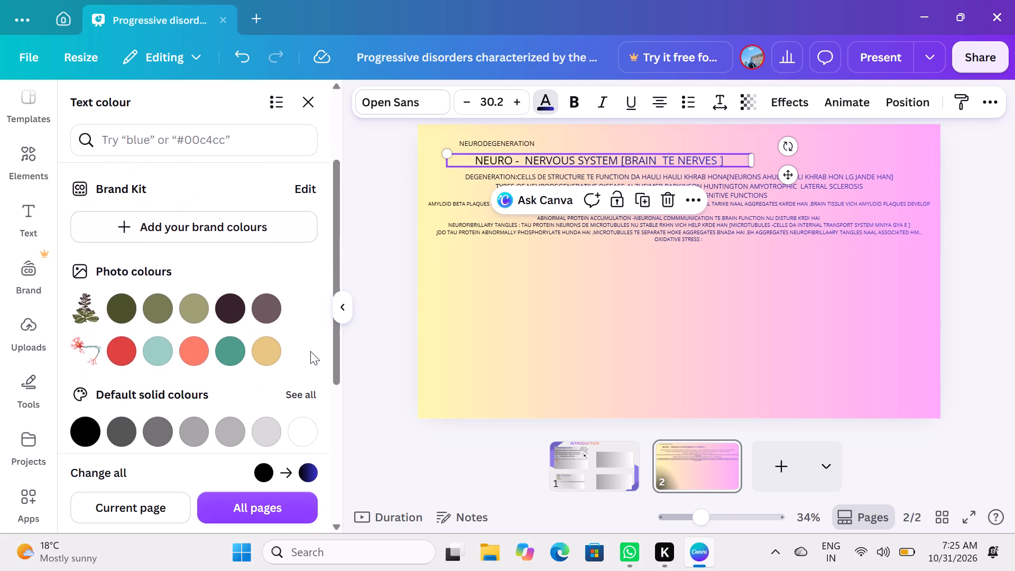
pyautogui.click(266, 353)
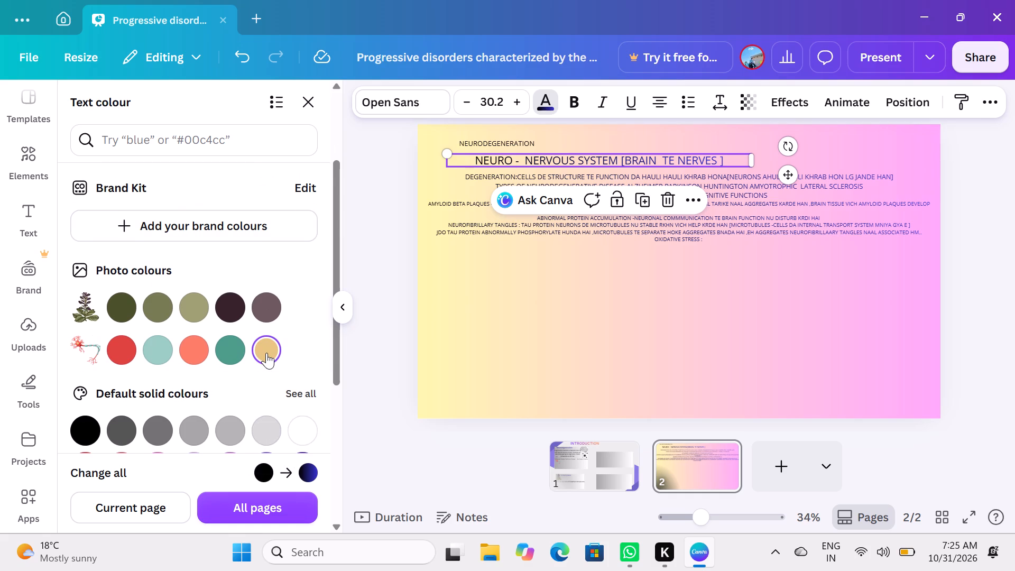
pyautogui.scroll(-3, 266, 353)
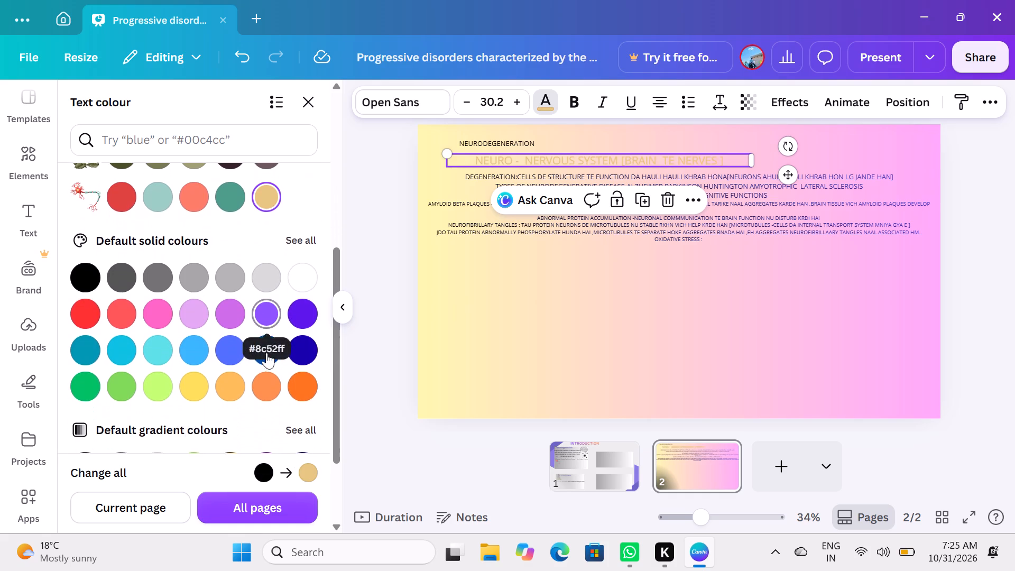
pyautogui.scroll(-1, 266, 353)
pyautogui.click(307, 350)
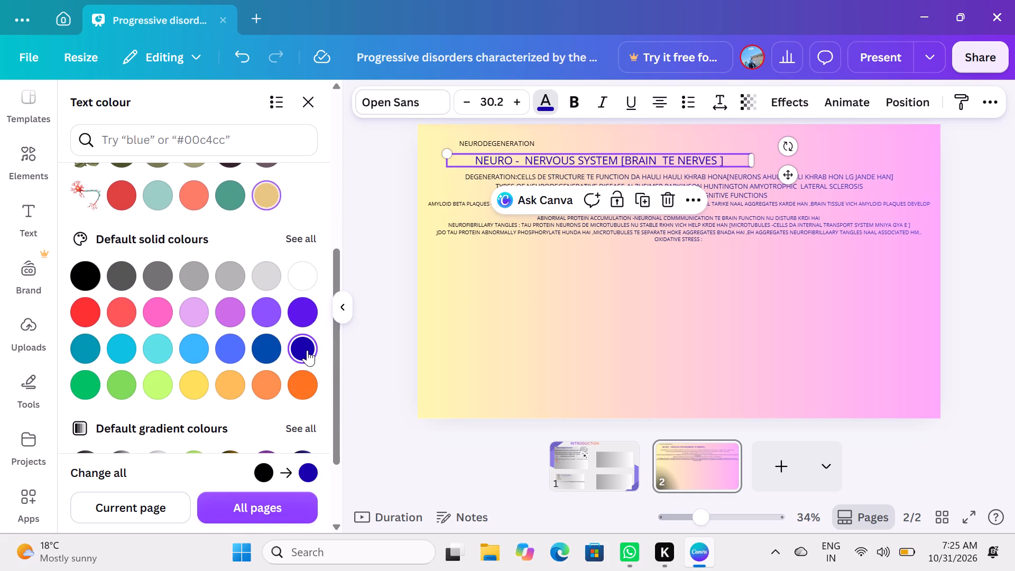
pyautogui.click(515, 295)
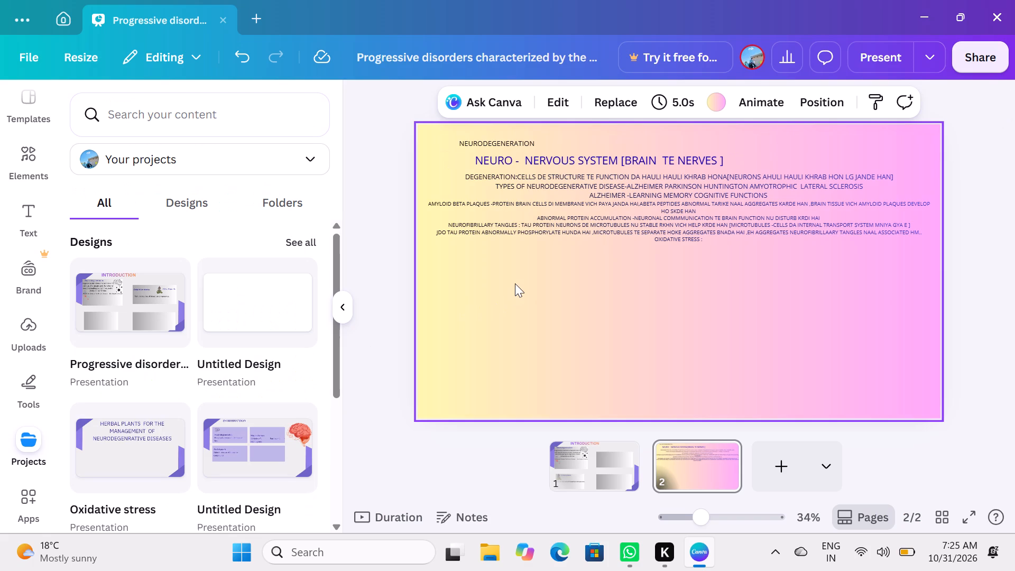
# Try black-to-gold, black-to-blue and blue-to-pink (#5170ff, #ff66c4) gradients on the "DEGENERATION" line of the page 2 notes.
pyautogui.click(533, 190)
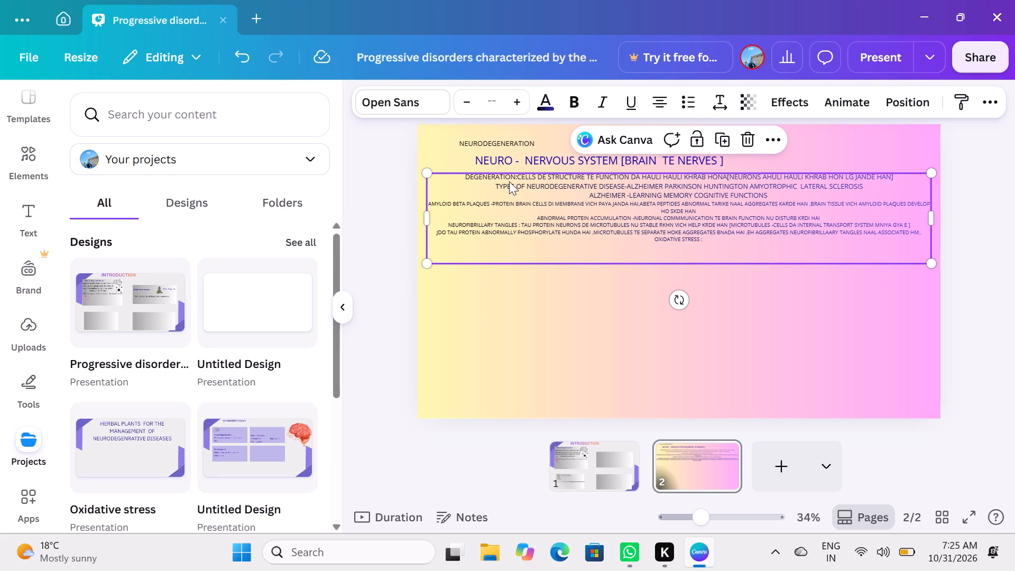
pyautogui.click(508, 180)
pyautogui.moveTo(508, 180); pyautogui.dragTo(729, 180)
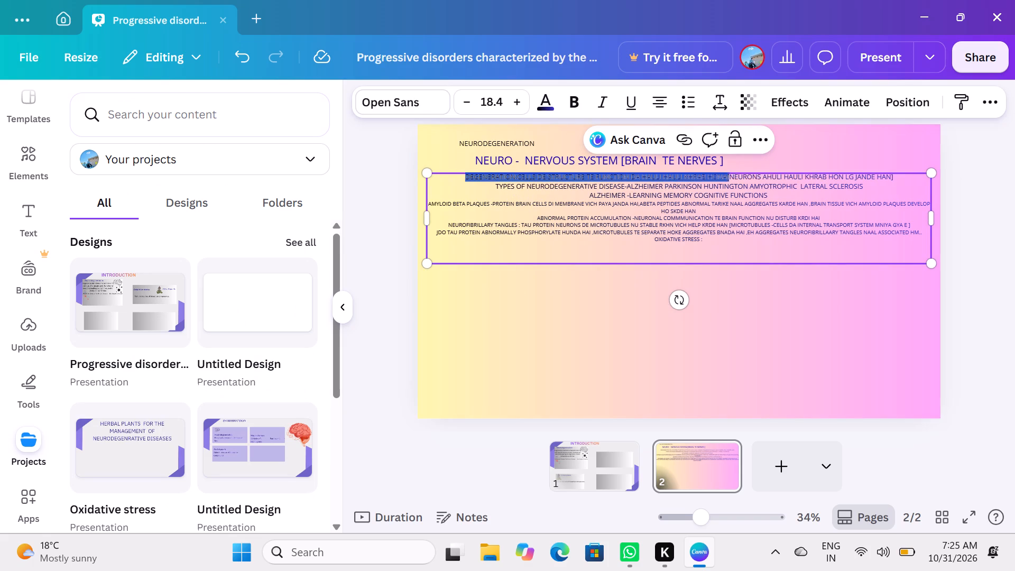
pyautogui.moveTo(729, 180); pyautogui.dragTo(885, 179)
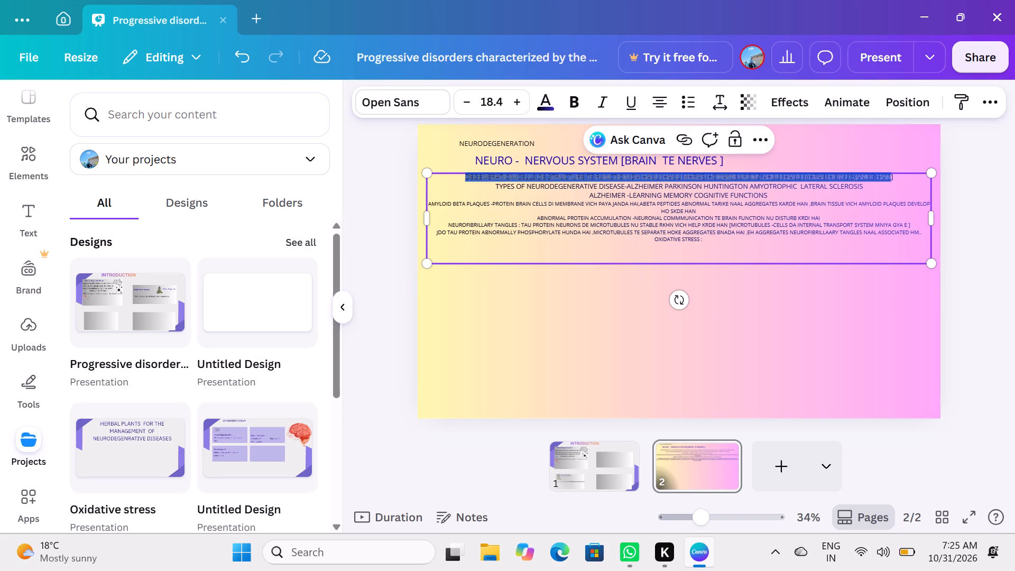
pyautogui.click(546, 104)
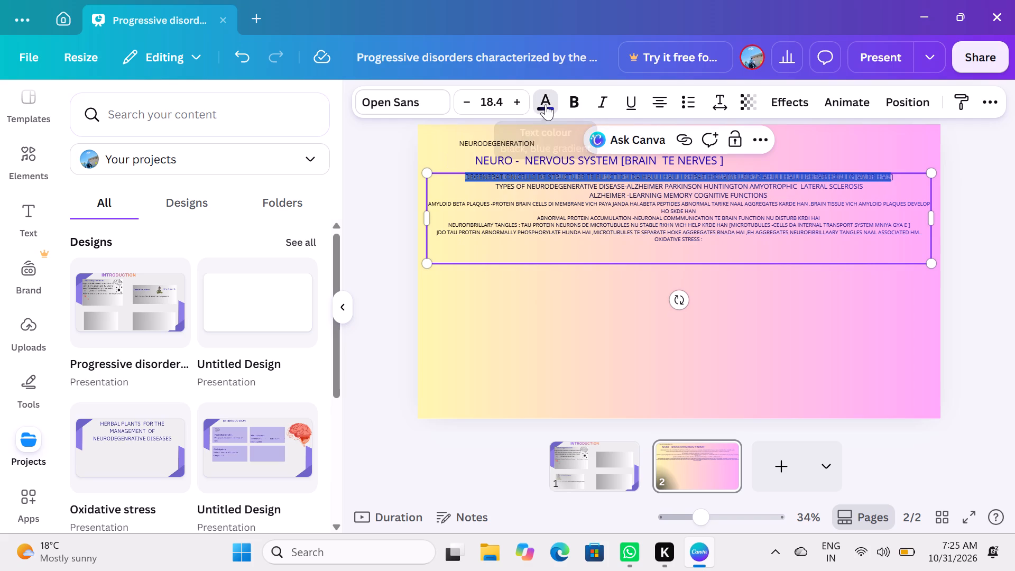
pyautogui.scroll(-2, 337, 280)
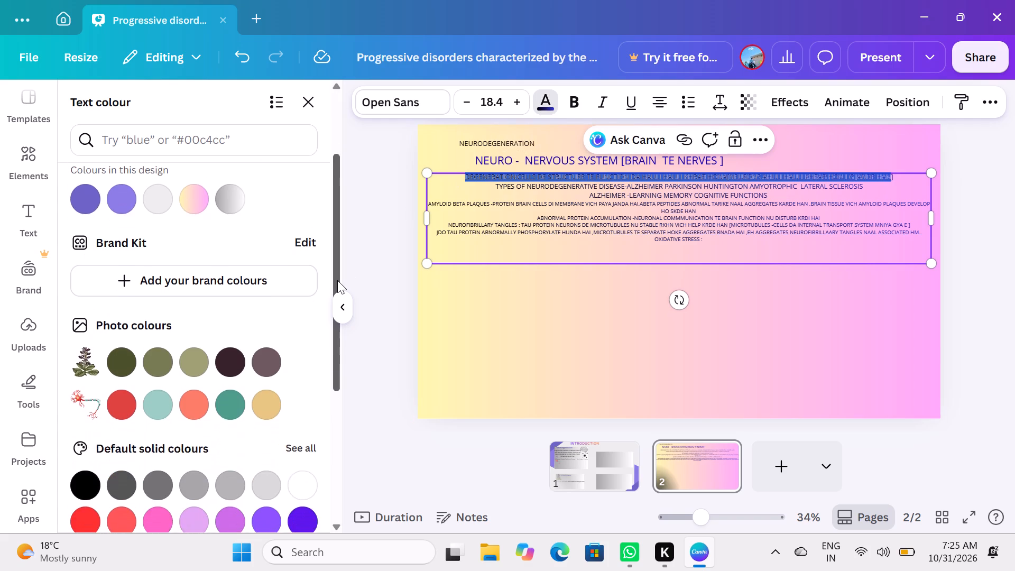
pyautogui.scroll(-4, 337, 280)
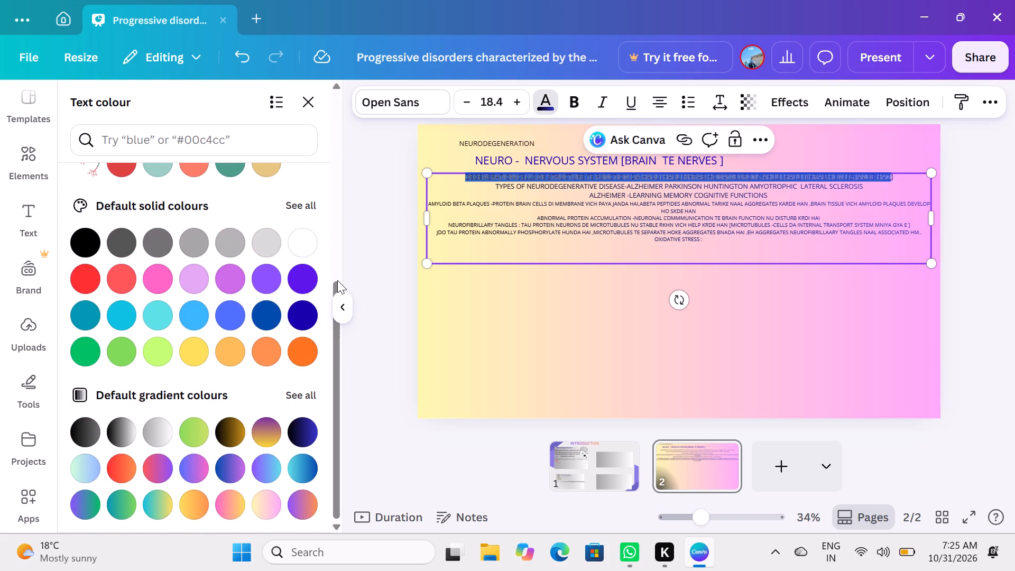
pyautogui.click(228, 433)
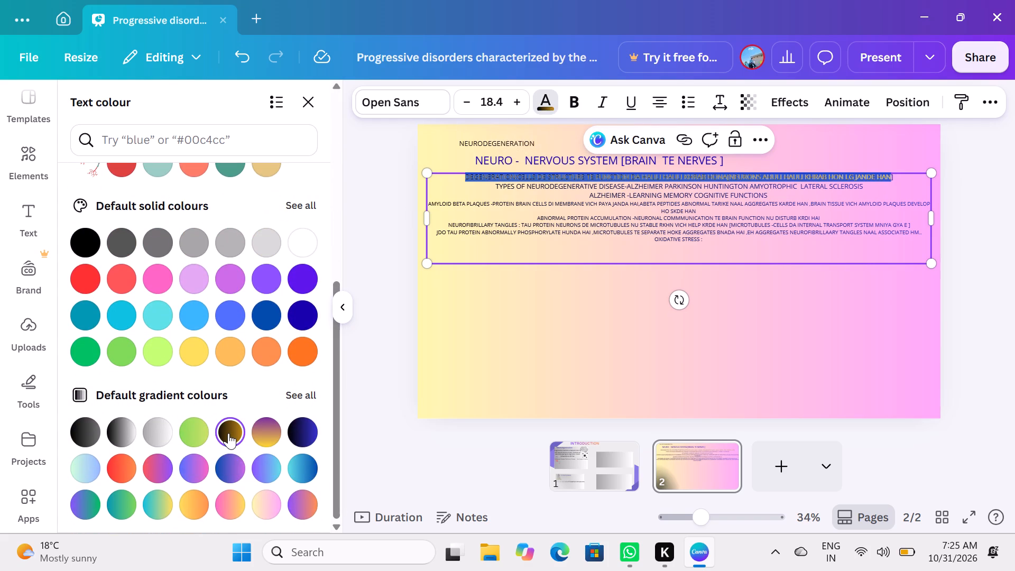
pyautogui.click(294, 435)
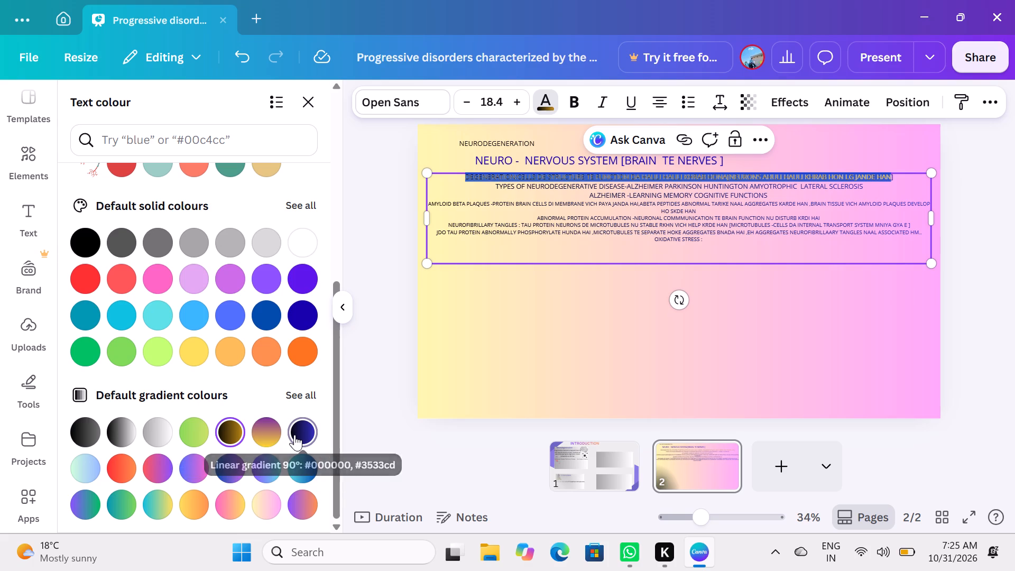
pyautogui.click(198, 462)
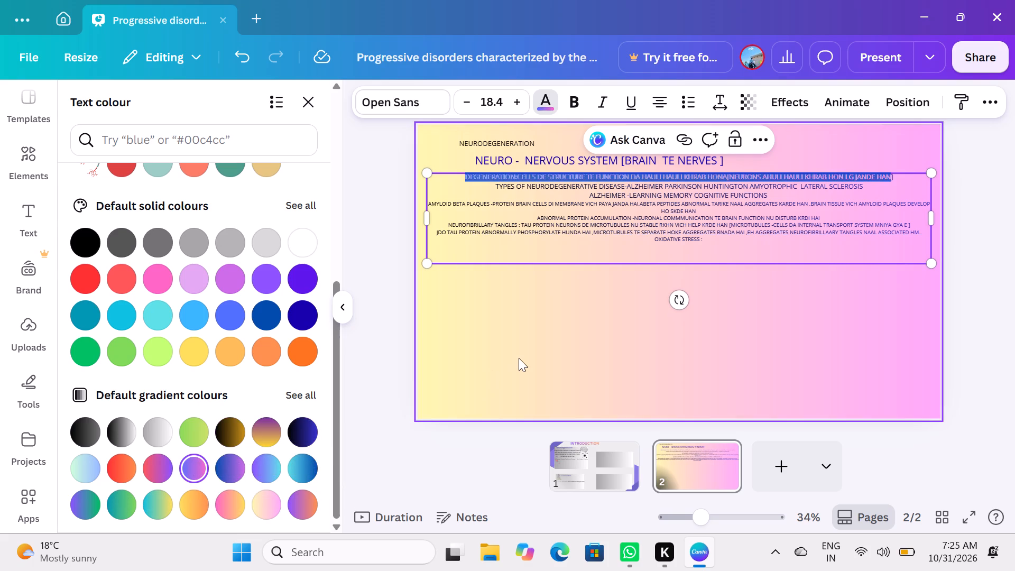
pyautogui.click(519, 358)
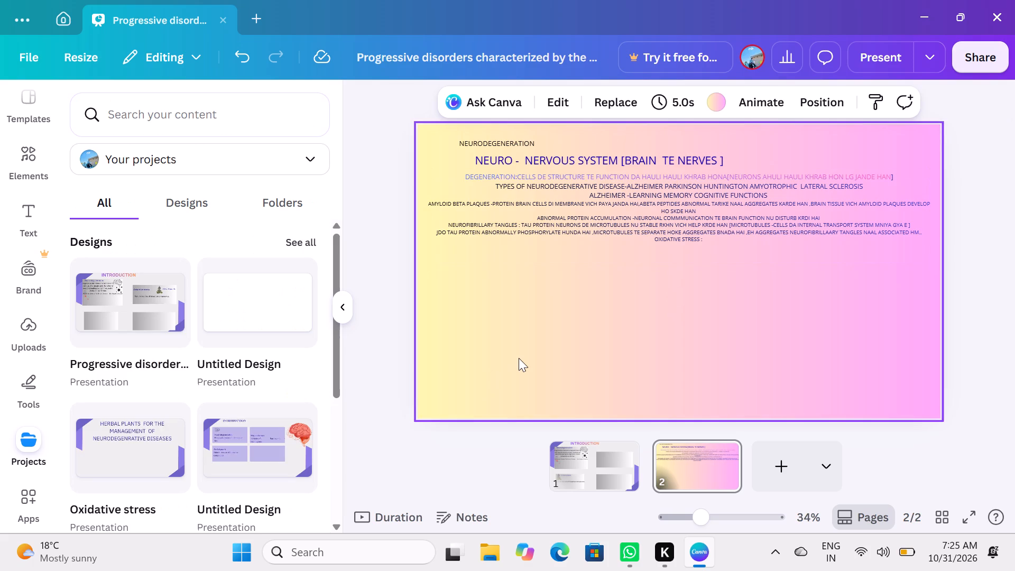
# Recolour the whole "DEGENERATION" line solid dark blue, matching the NEURO - NERVOUS SYSTEM line above it.
pyautogui.click(565, 174)
pyautogui.click(565, 174)
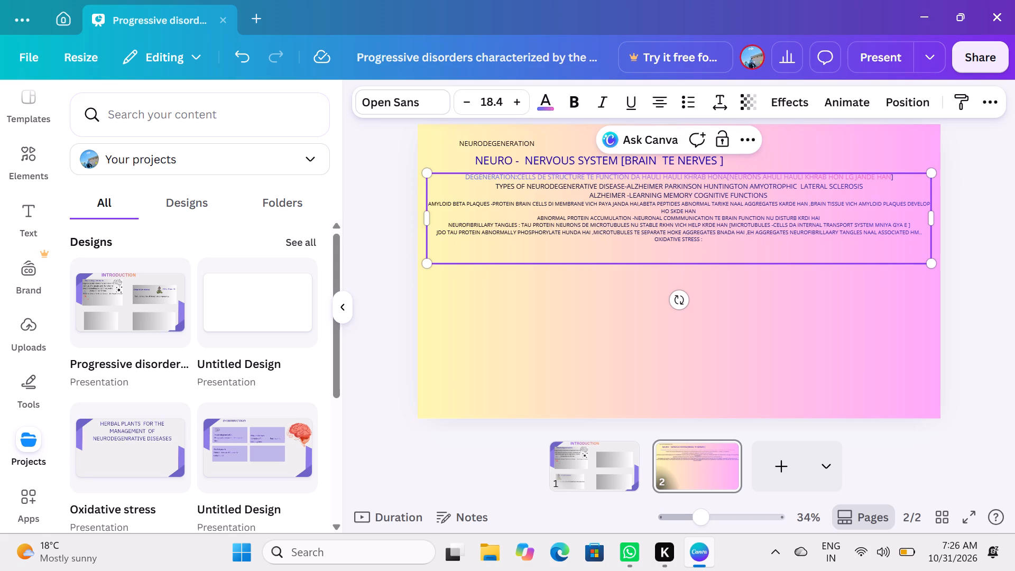
pyautogui.moveTo(462, 178); pyautogui.dragTo(732, 156)
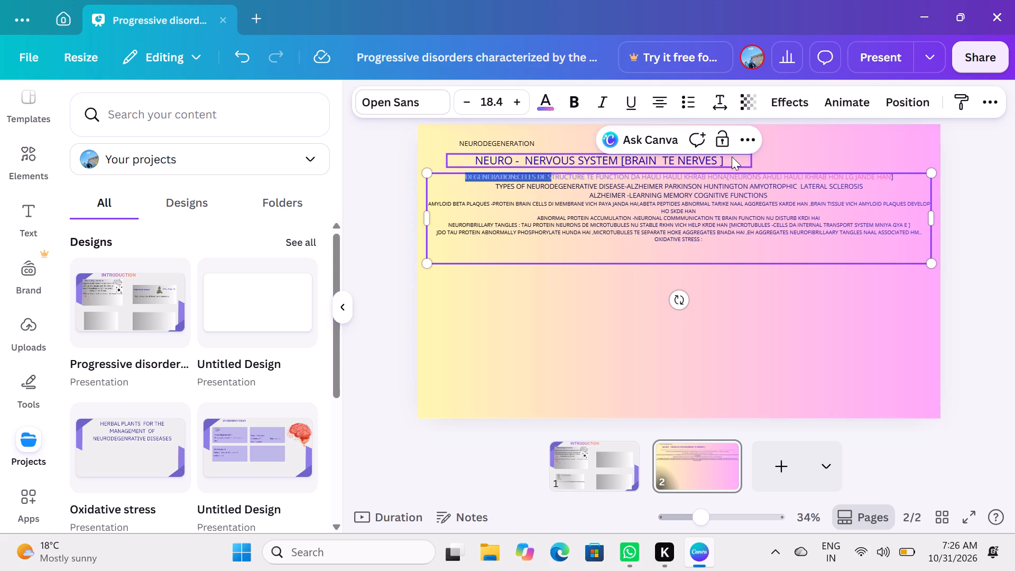
pyautogui.moveTo(732, 156); pyautogui.dragTo(898, 173)
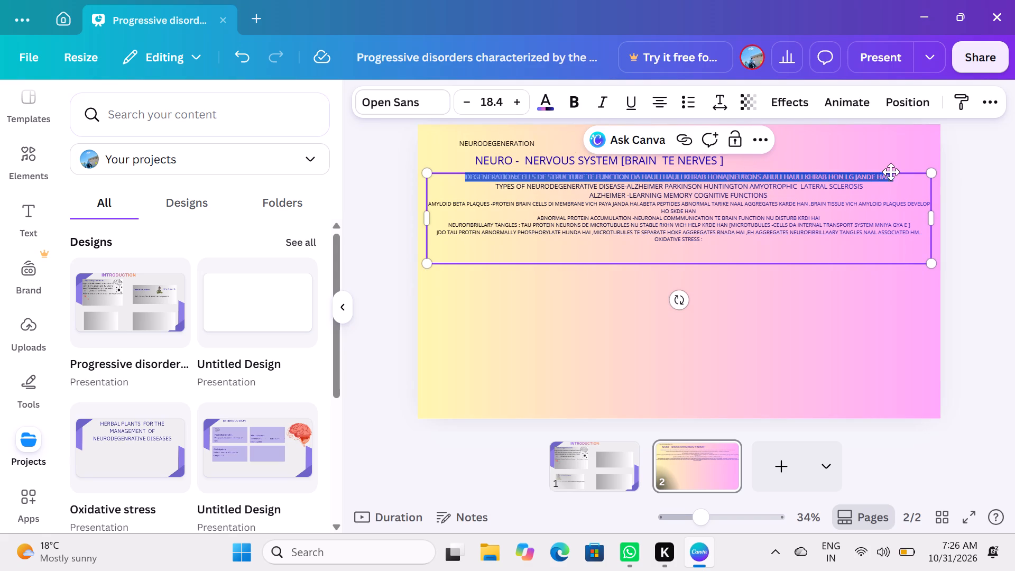
pyautogui.click(547, 106)
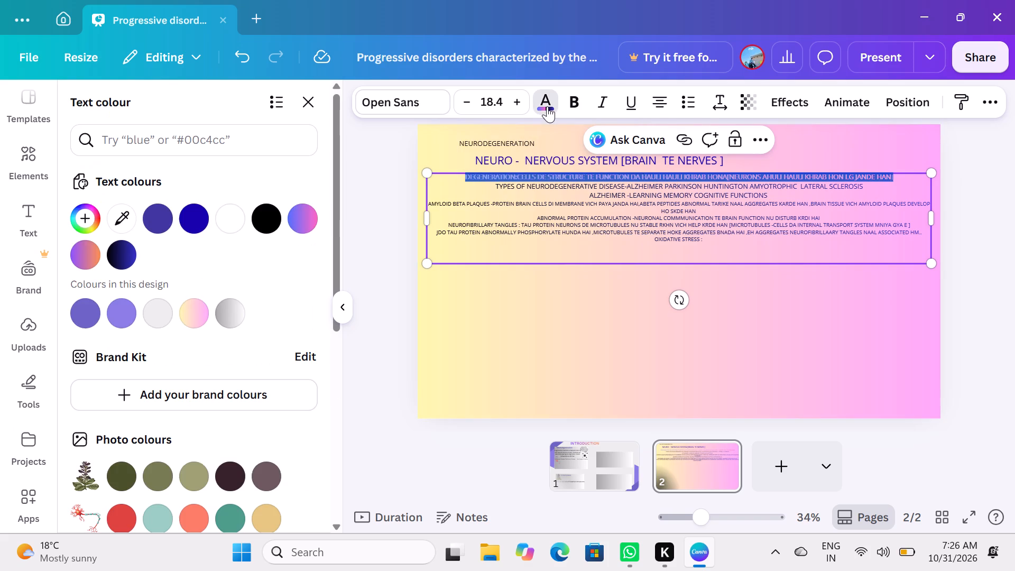
pyautogui.click(200, 211)
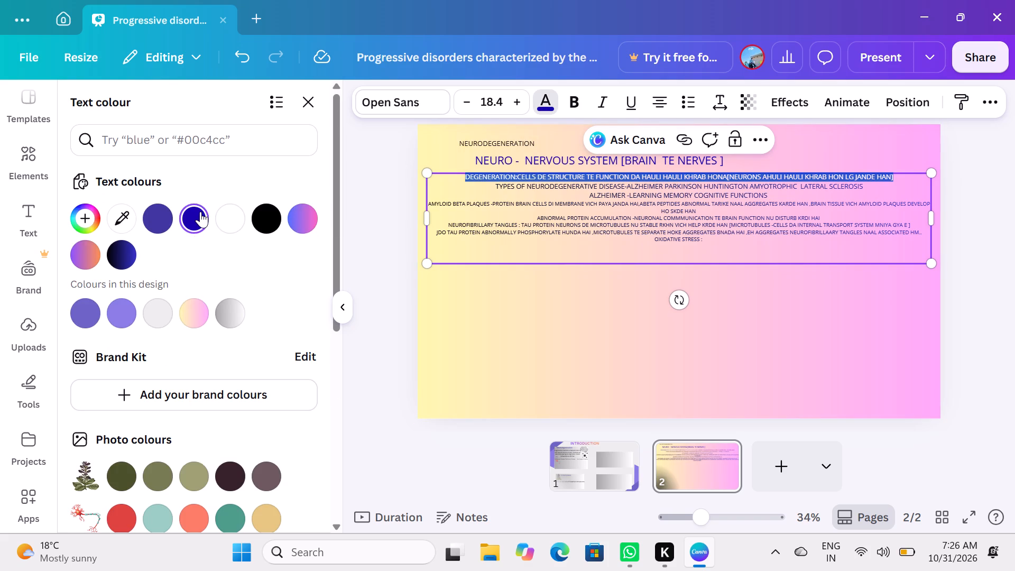
pyautogui.click(587, 336)
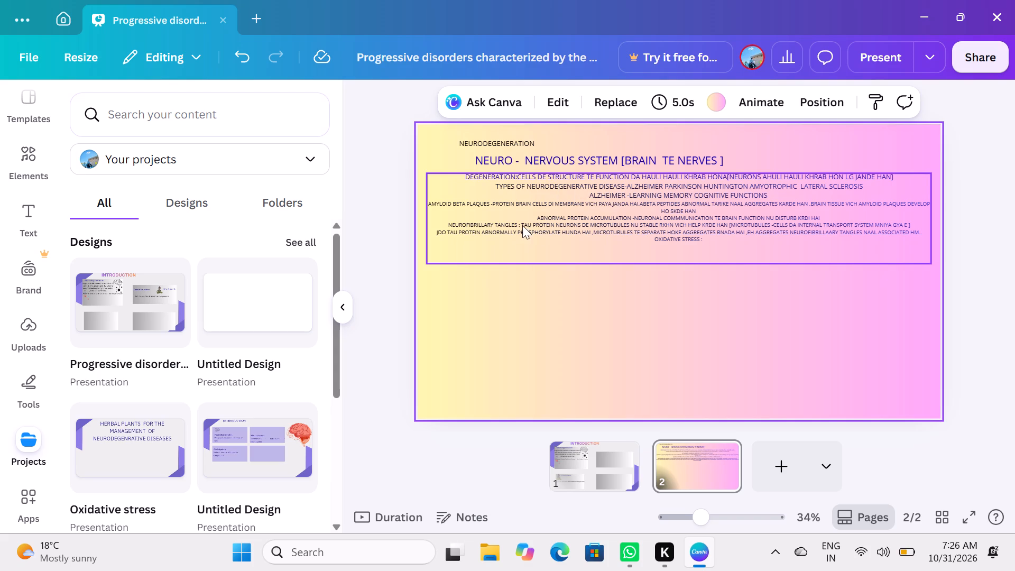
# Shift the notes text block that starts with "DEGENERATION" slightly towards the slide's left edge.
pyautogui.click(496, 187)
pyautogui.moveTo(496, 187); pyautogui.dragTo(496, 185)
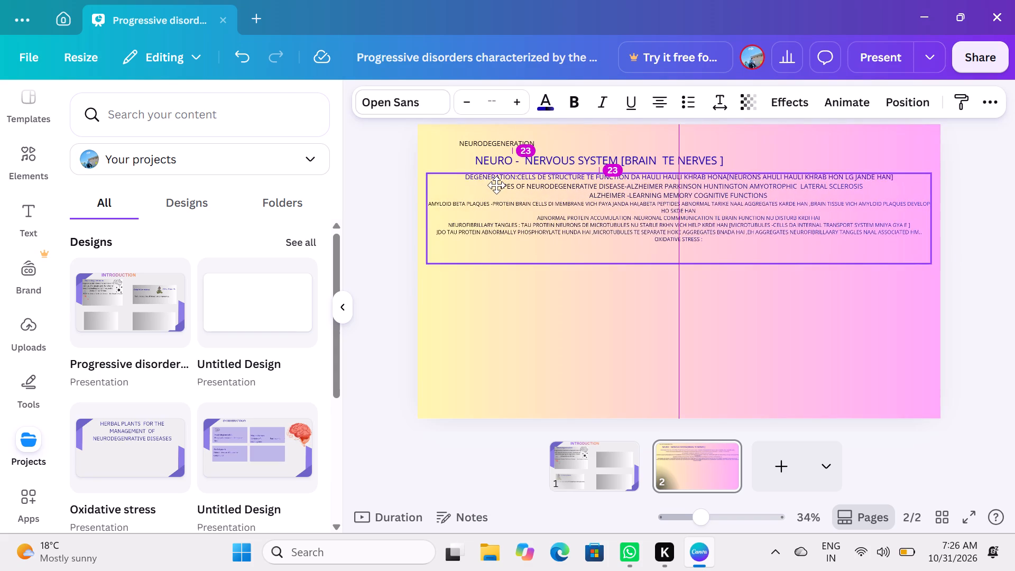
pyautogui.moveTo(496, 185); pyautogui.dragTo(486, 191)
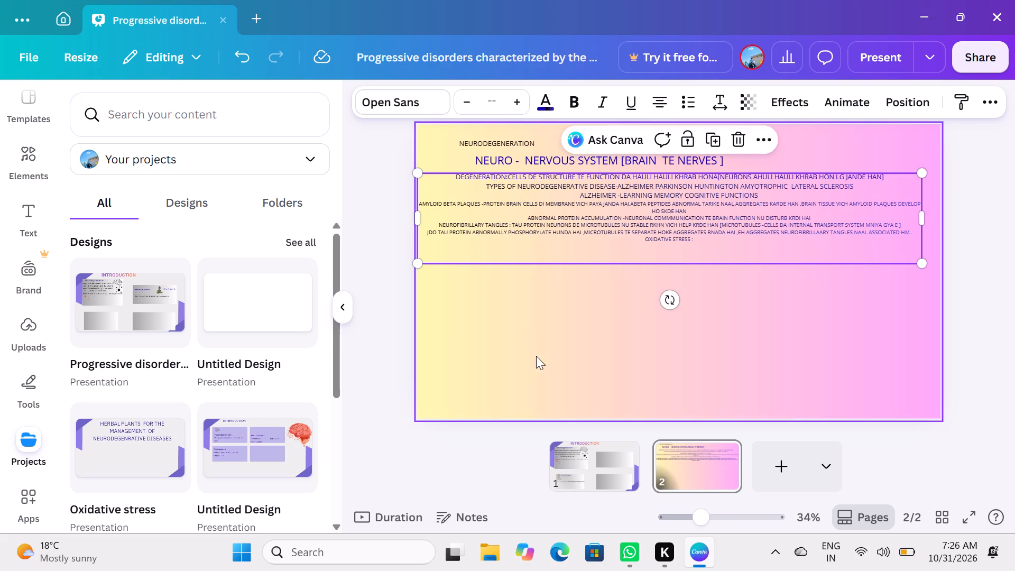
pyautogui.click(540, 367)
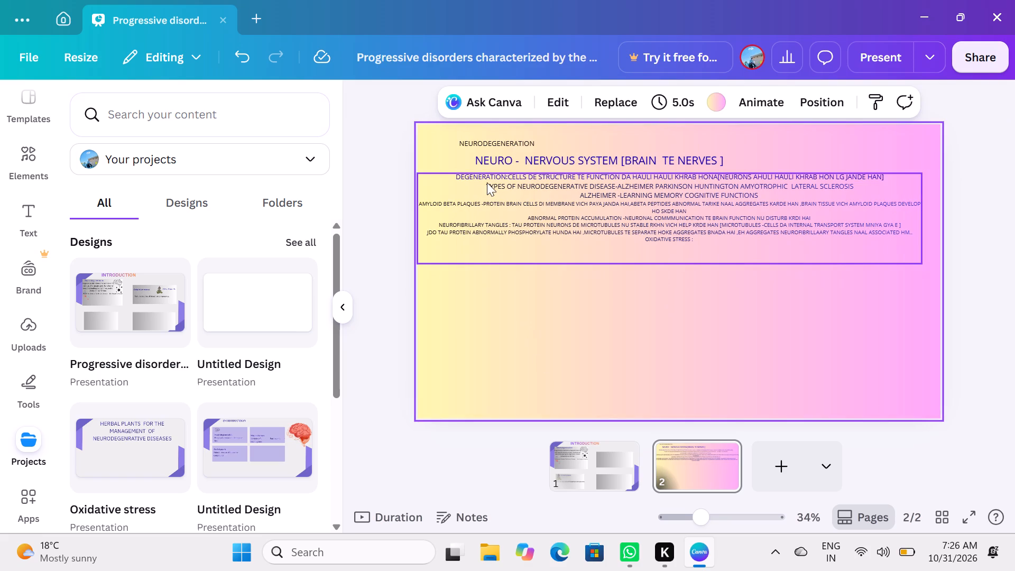
# Apply the default black-to-blue gradient to the "TYPES OF NEURODEGENERATIVE DISEASE" line of the notes.
pyautogui.doubleClick(485, 183)
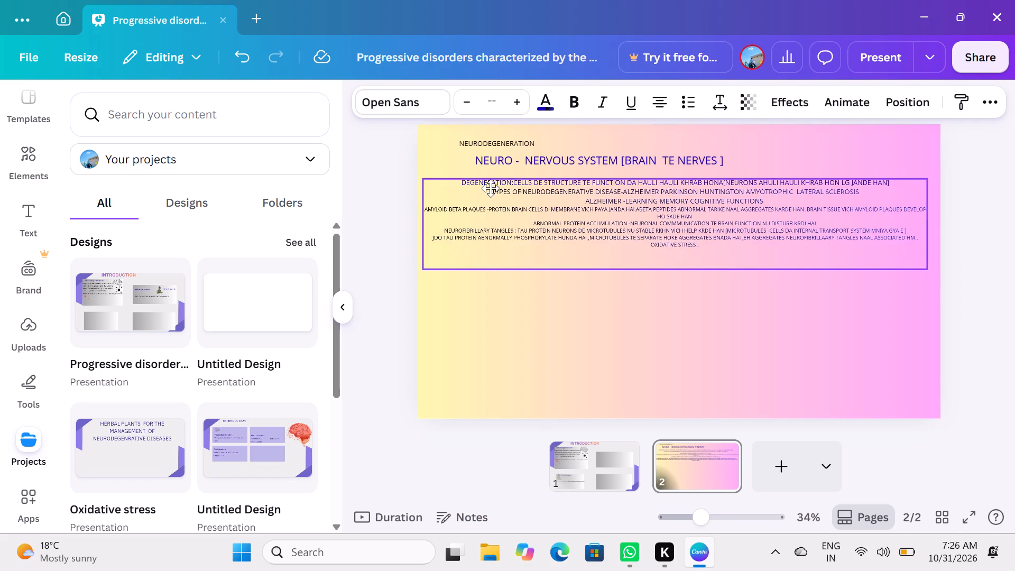
pyautogui.tripleClick(528, 183)
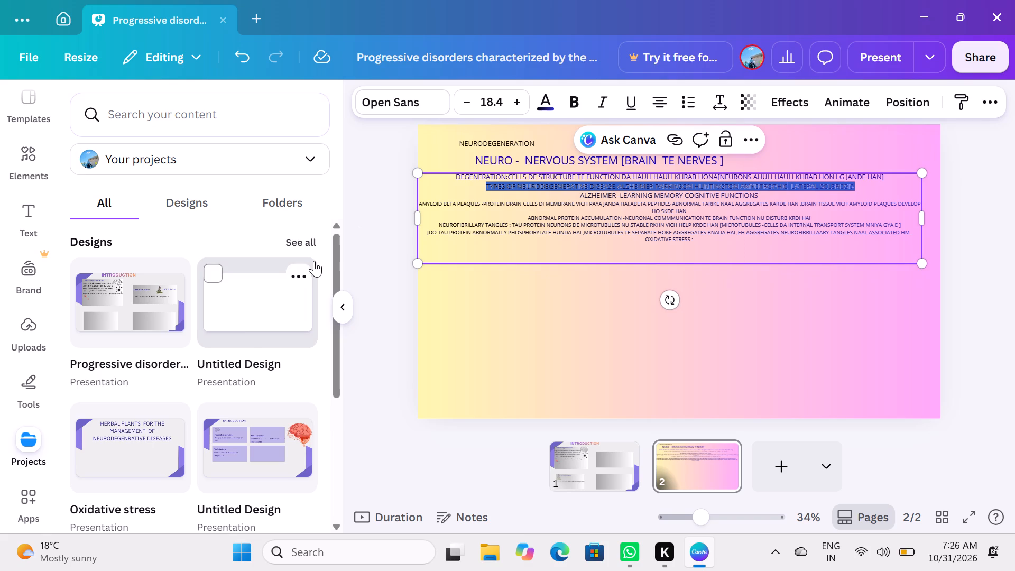
pyautogui.click(545, 110)
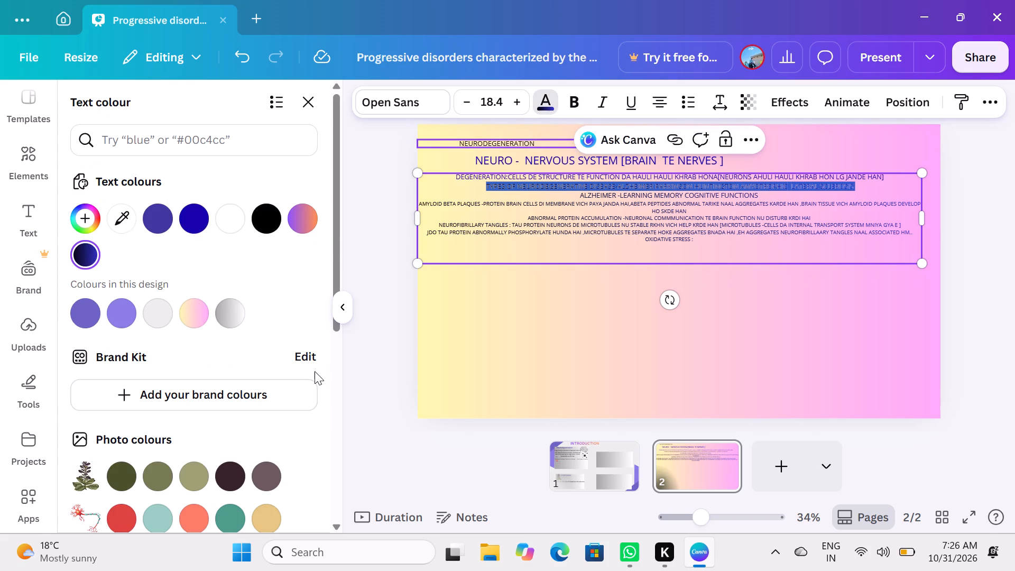
pyautogui.scroll(-1, 270, 365)
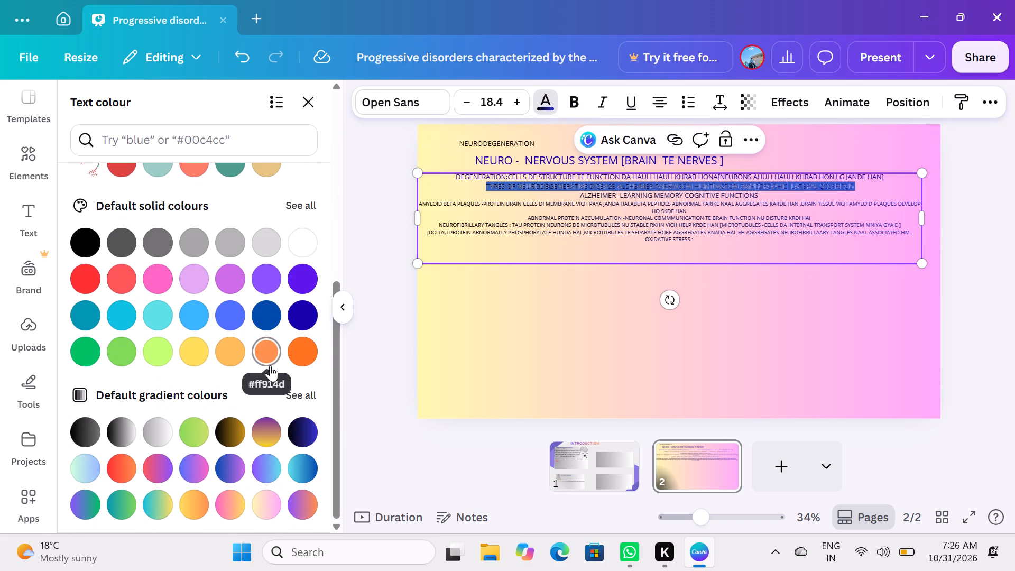
pyautogui.click(313, 435)
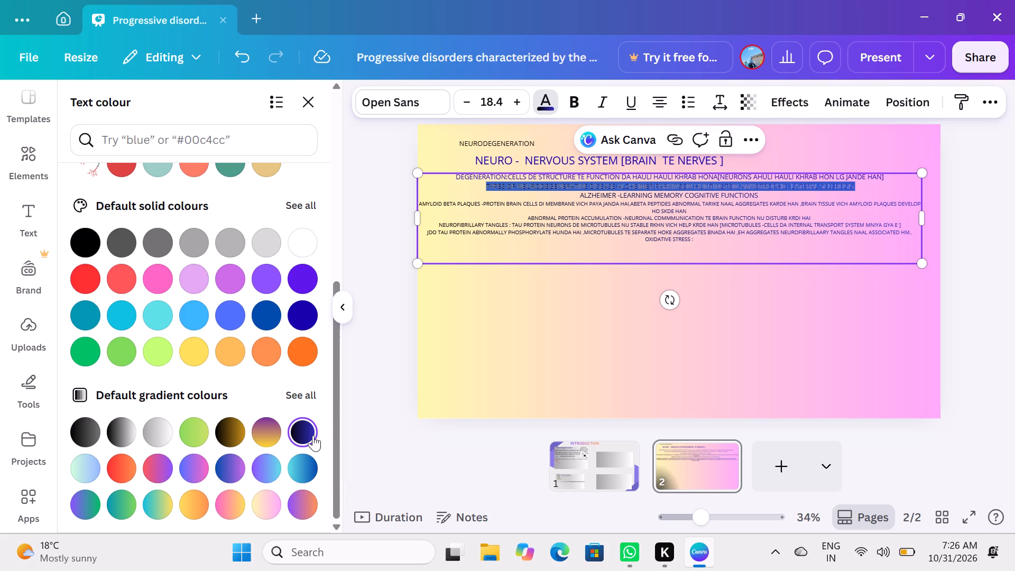
pyautogui.click(476, 396)
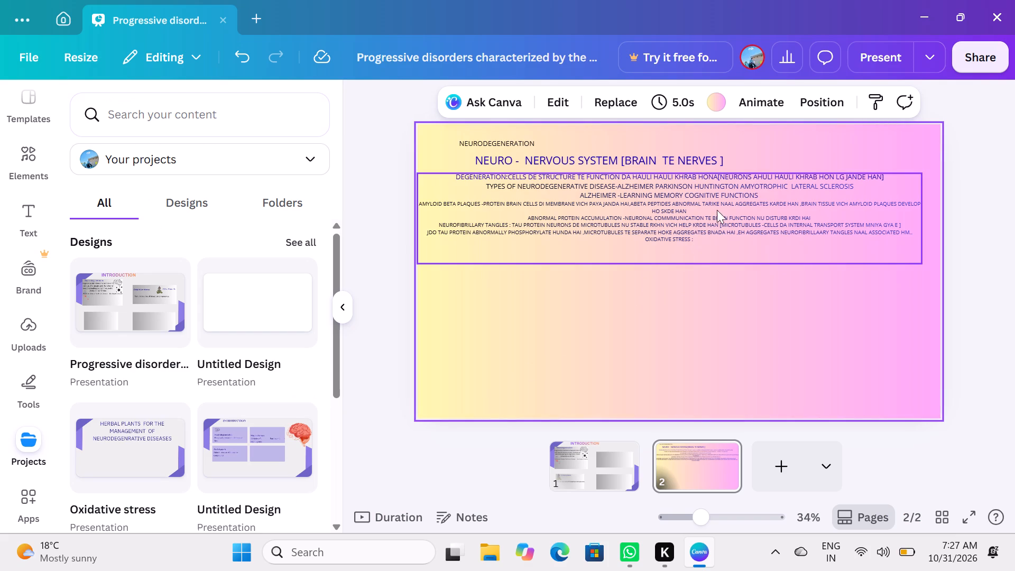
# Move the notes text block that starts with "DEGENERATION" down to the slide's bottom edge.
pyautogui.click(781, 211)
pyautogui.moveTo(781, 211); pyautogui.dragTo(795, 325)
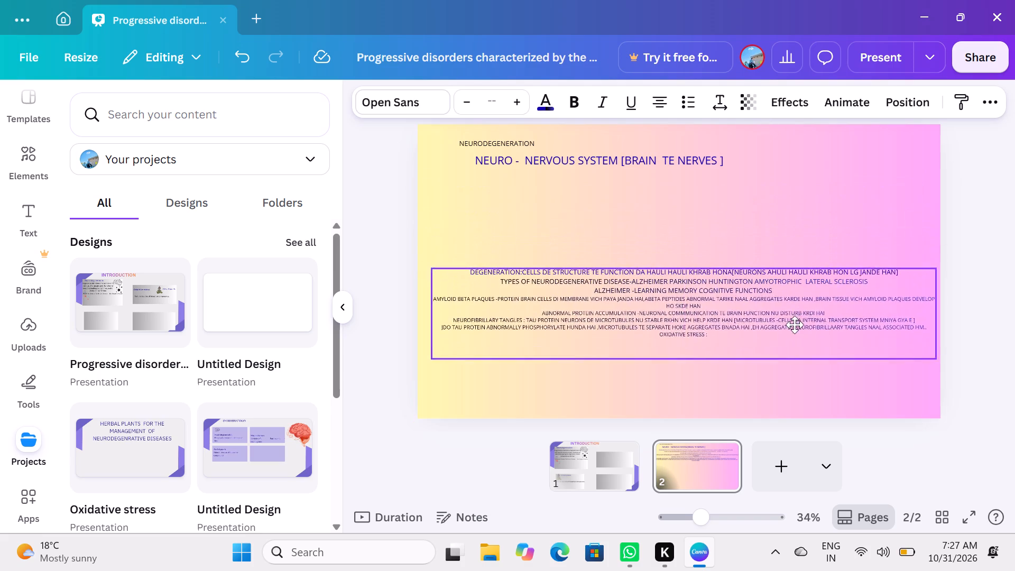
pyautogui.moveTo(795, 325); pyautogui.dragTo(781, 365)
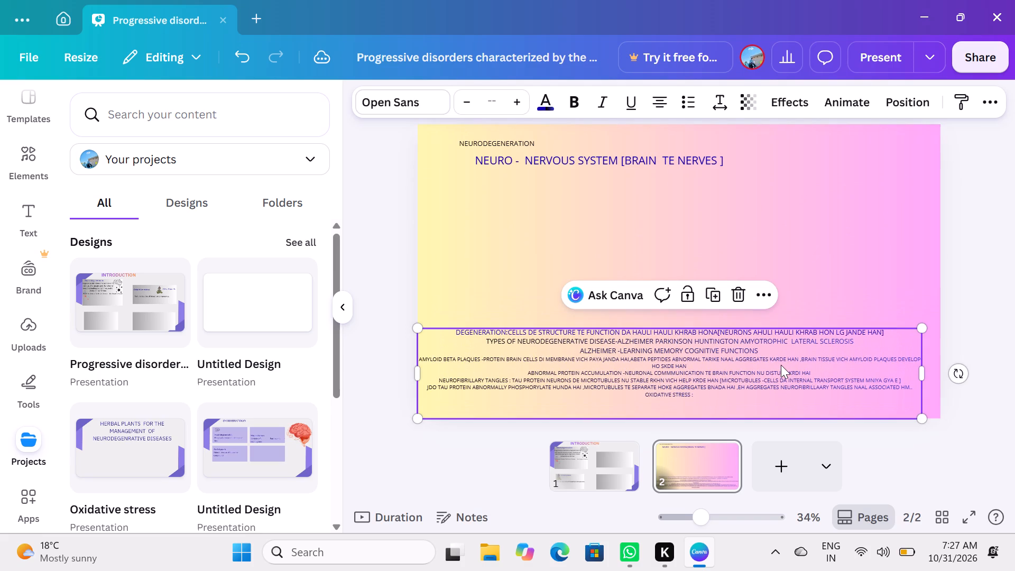
# Move the "NEURO - NERVOUS SYSTEM" line to the slide's left edge, directly beneath the NEURODEGENERATION heading.
pyautogui.moveTo(692, 159); pyautogui.dragTo(689, 181)
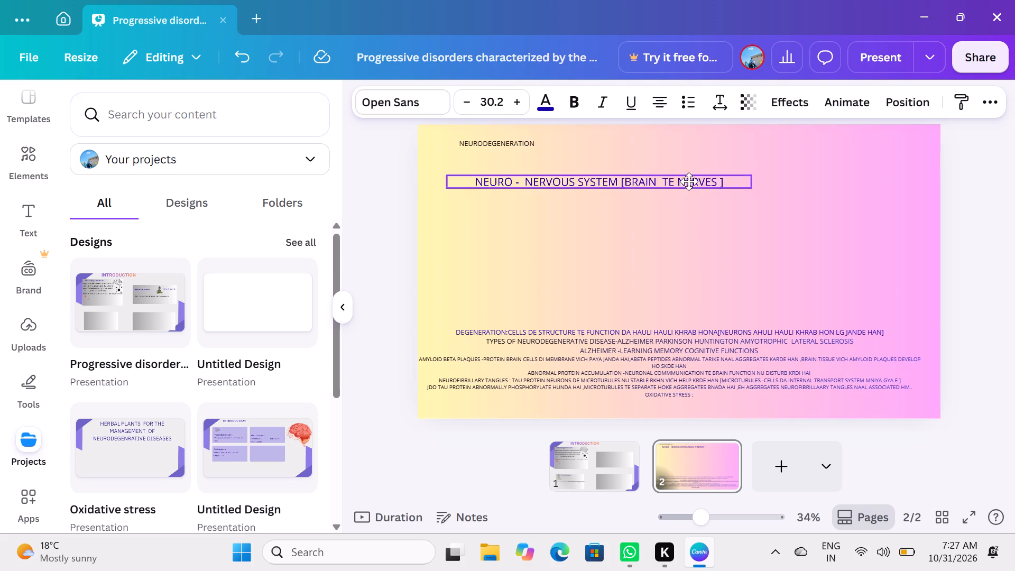
pyautogui.moveTo(689, 181); pyautogui.dragTo(652, 161)
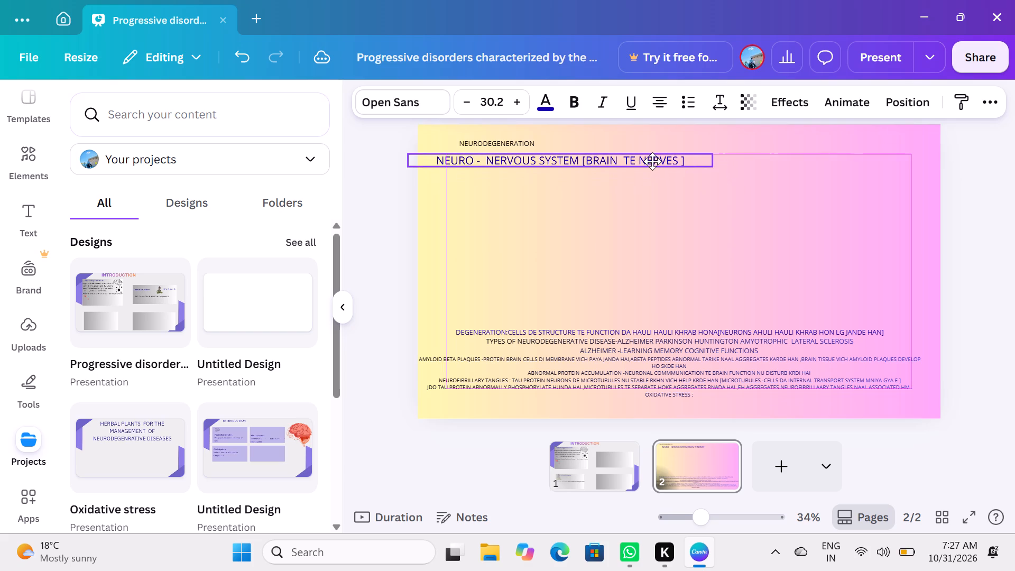
pyautogui.moveTo(652, 161); pyautogui.dragTo(649, 154)
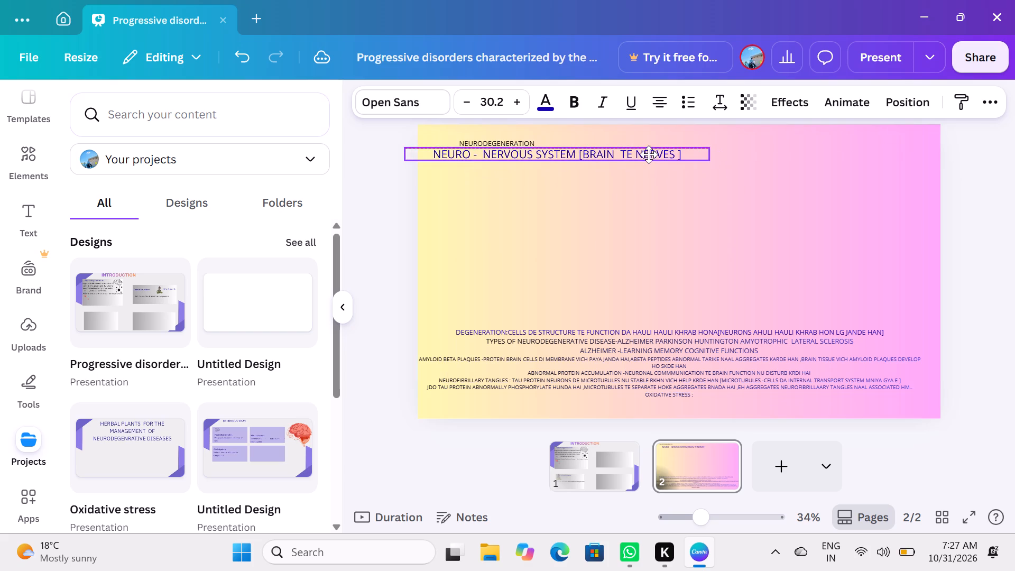
pyautogui.moveTo(649, 154); pyautogui.dragTo(635, 154)
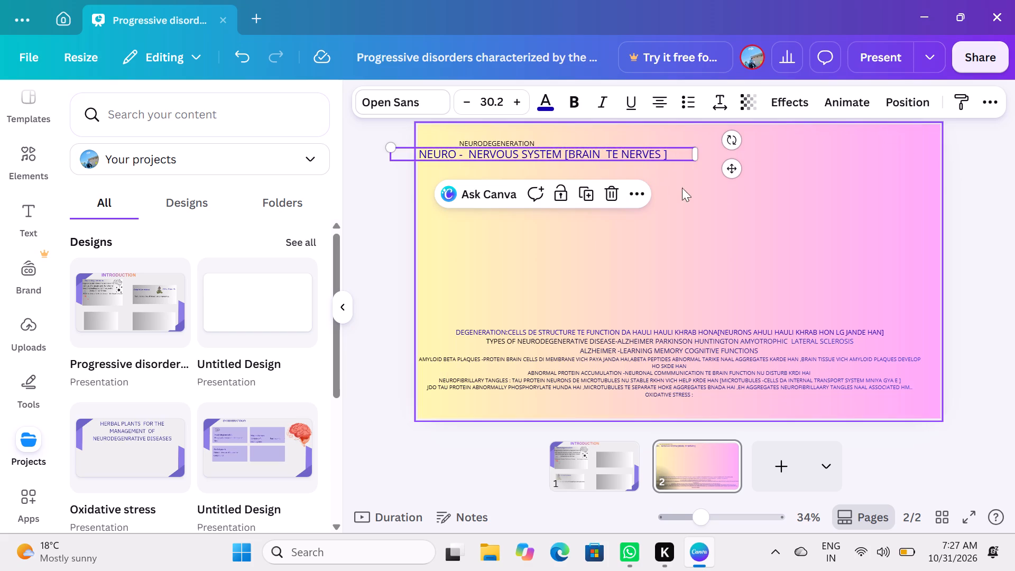
pyautogui.click(710, 198)
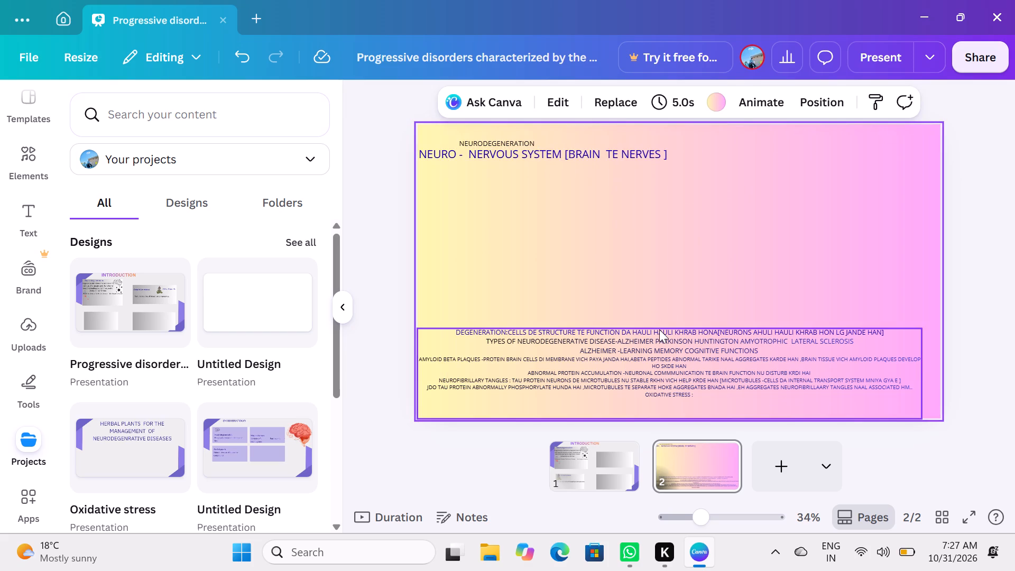
# Move the notes text block up to the slide's horizontal centre, leaving a small gap below the "NEURO - NERVOUS SYSTEM" line.
pyautogui.moveTo(659, 329); pyautogui.dragTo(666, 192)
pyautogui.click(769, 333)
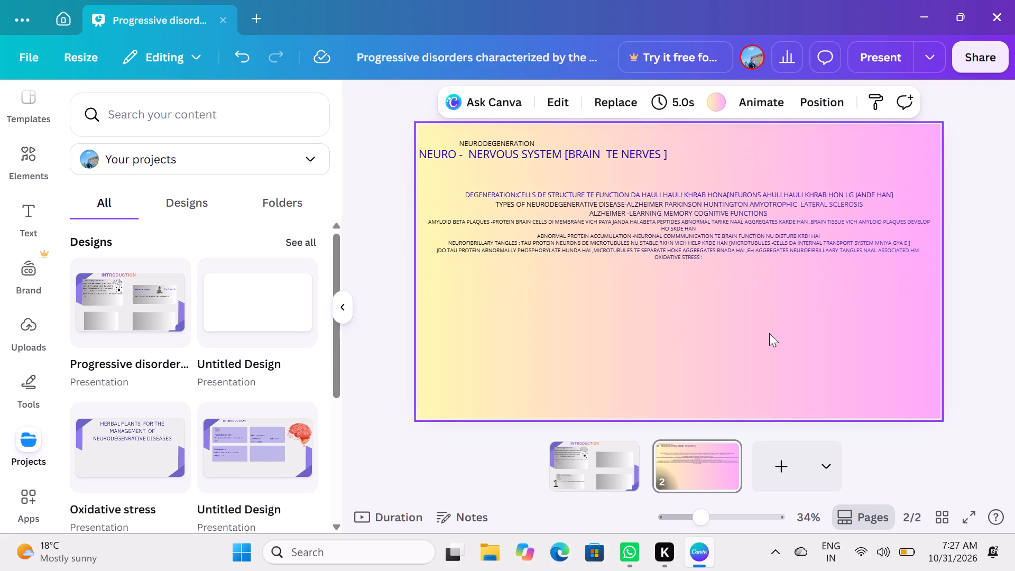
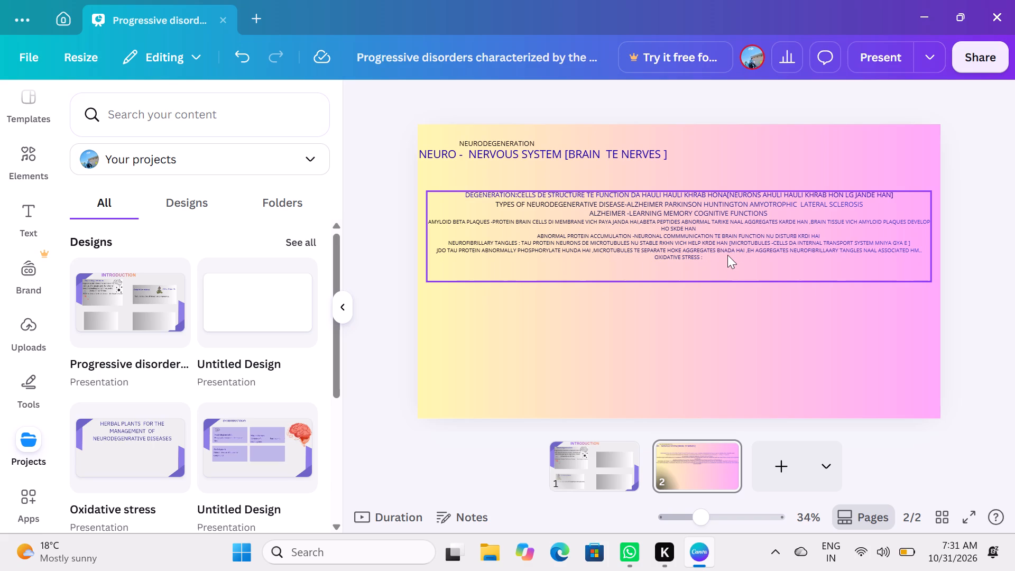
# Change the word before "SEPARATE HOKE AGGREGATES" in the microtubules line of the notes to "Ton".
pyautogui.click(638, 248)
pyautogui.click(641, 251)
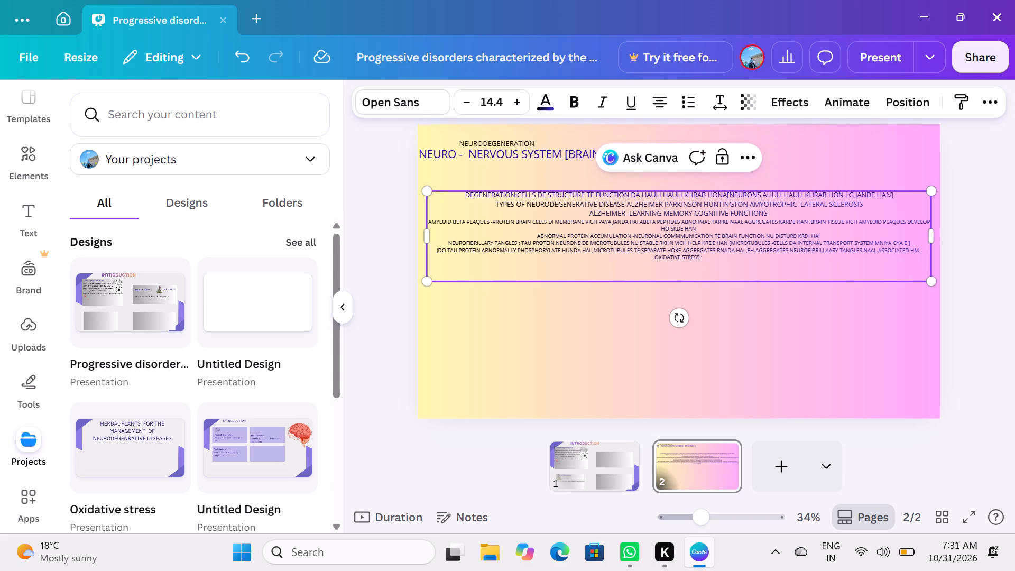
pyautogui.press('BackSpace')
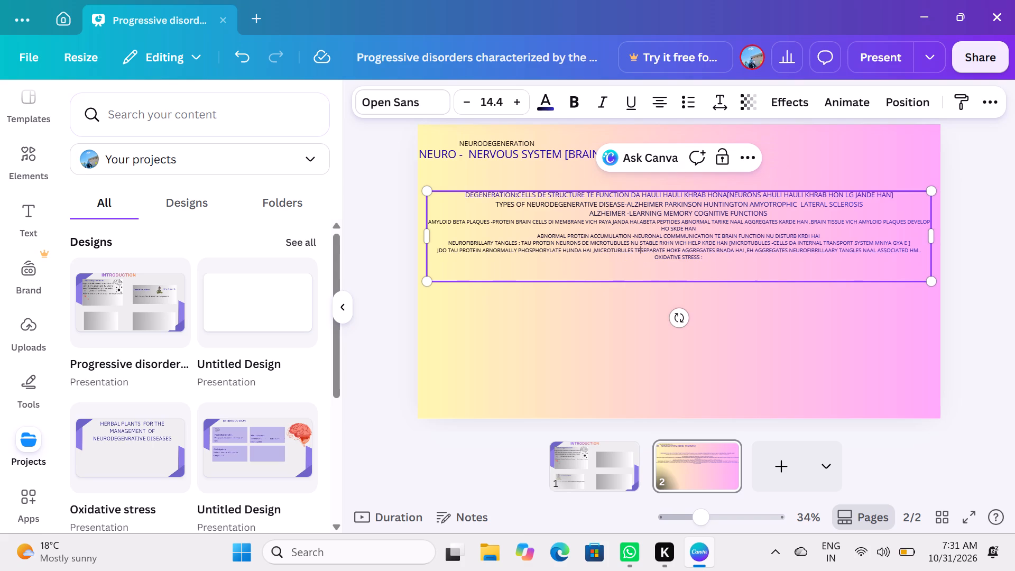
pyautogui.press('BackSpace')
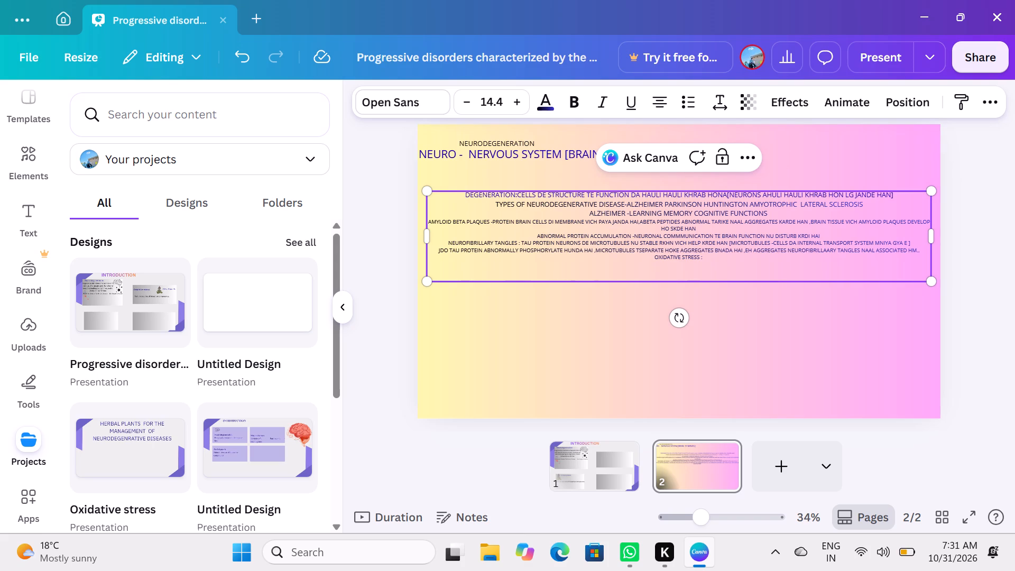
pyautogui.press('o')
pyautogui.write('n')
pyautogui.press('space')
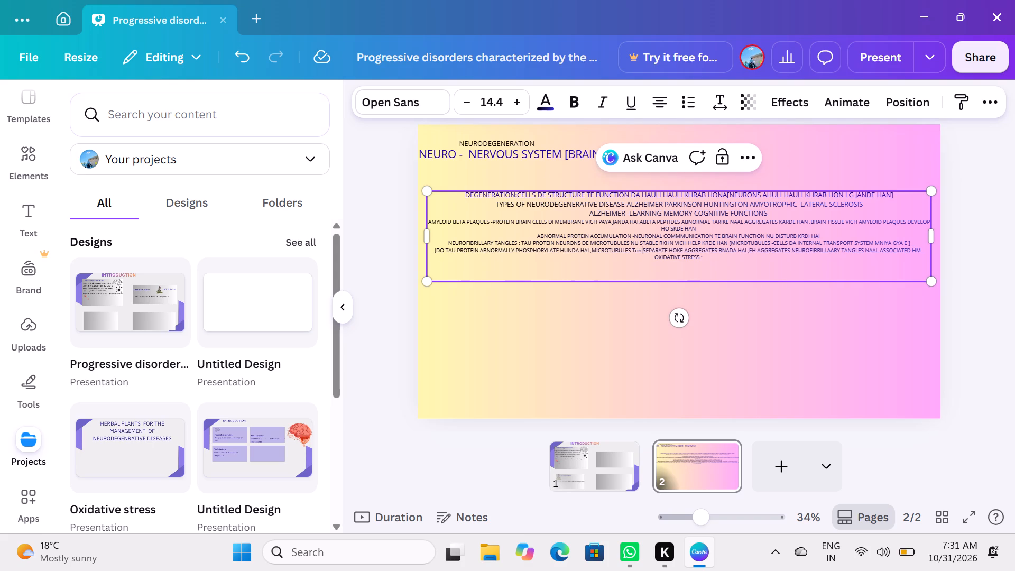
pyautogui.click(727, 258)
# Add a new page after page 2.
pyautogui.click(776, 463)
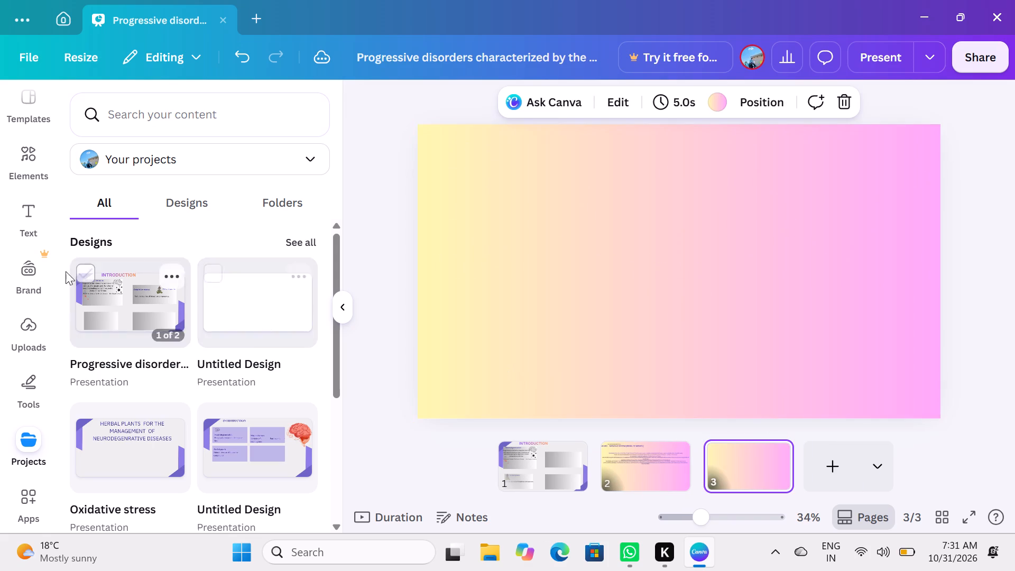
# Add a rounded rectangle near the upper-left corner of page 3 and widen it into a landscape box.
pyautogui.click(22, 394)
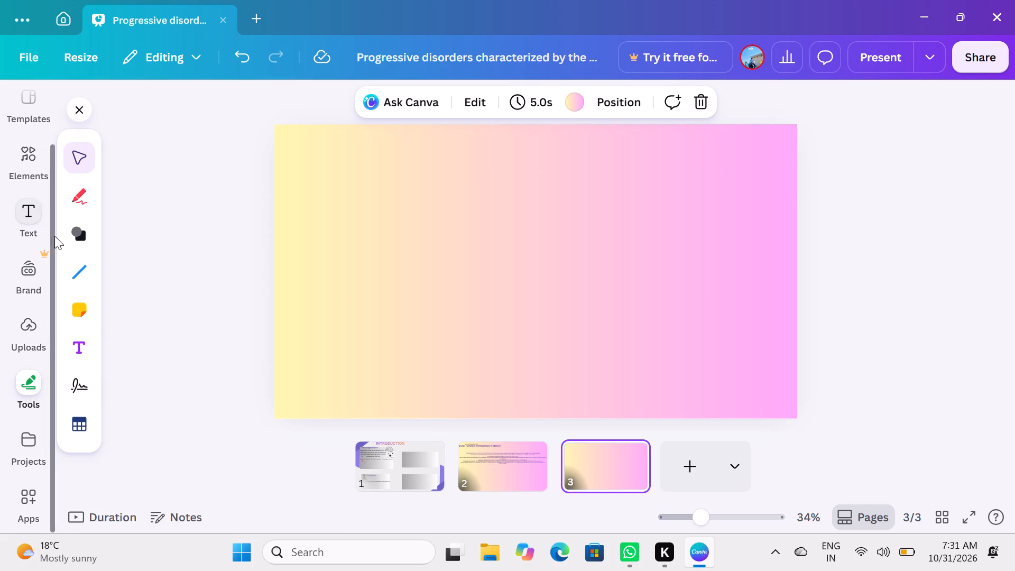
pyautogui.click(79, 237)
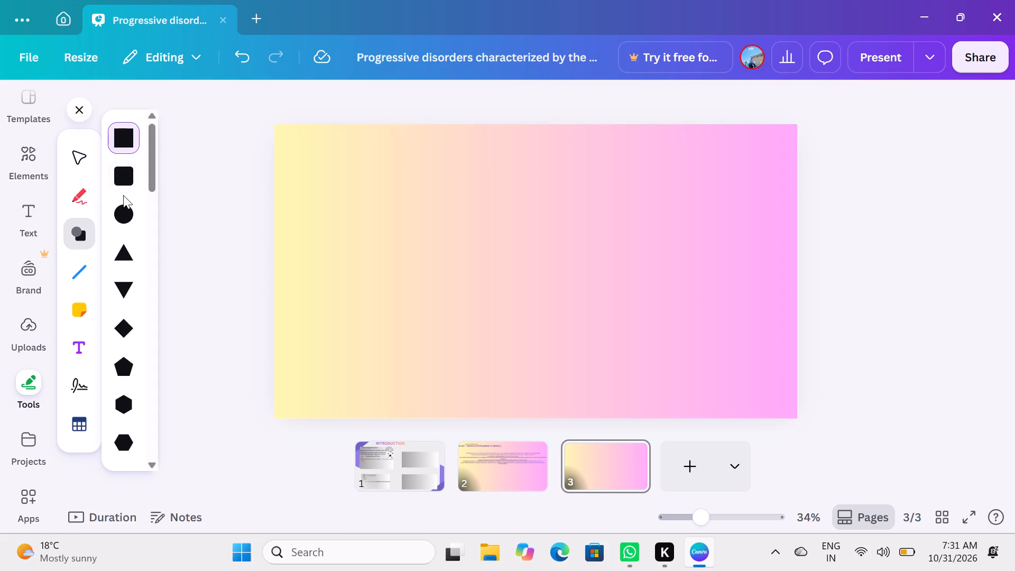
pyautogui.click(126, 185)
pyautogui.click(337, 149)
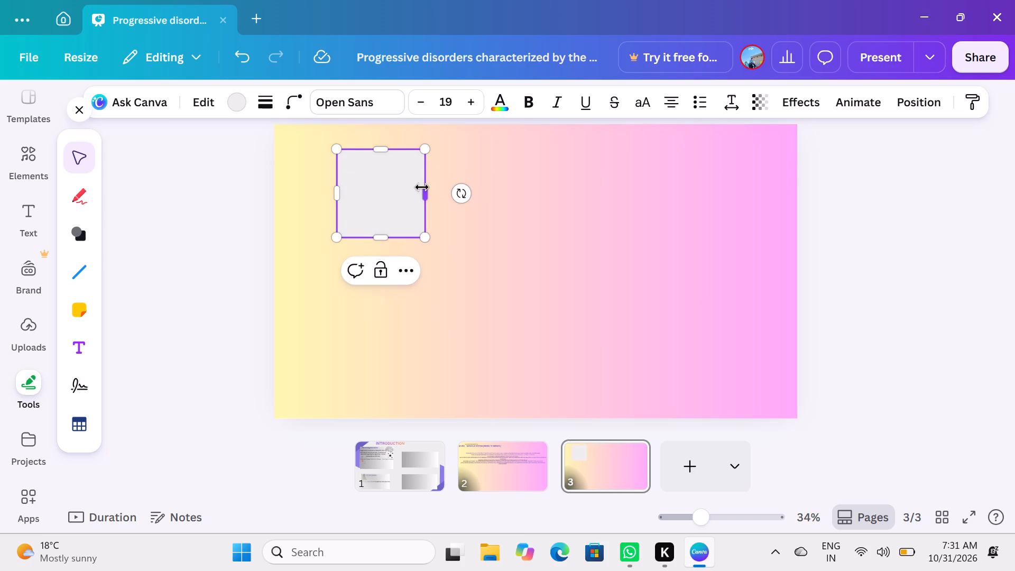
pyautogui.moveTo(425, 193); pyautogui.dragTo(481, 191)
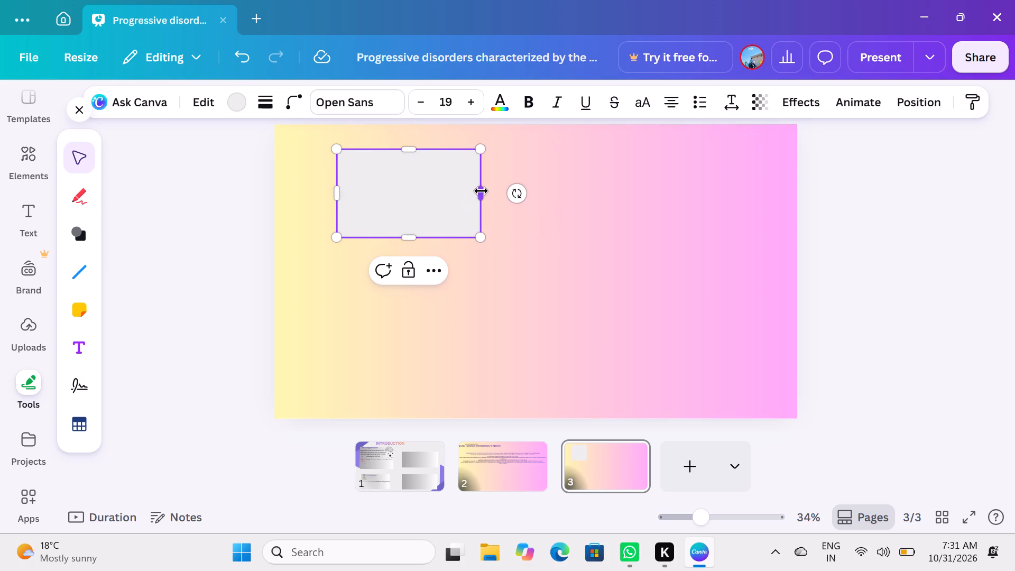
pyautogui.click(513, 248)
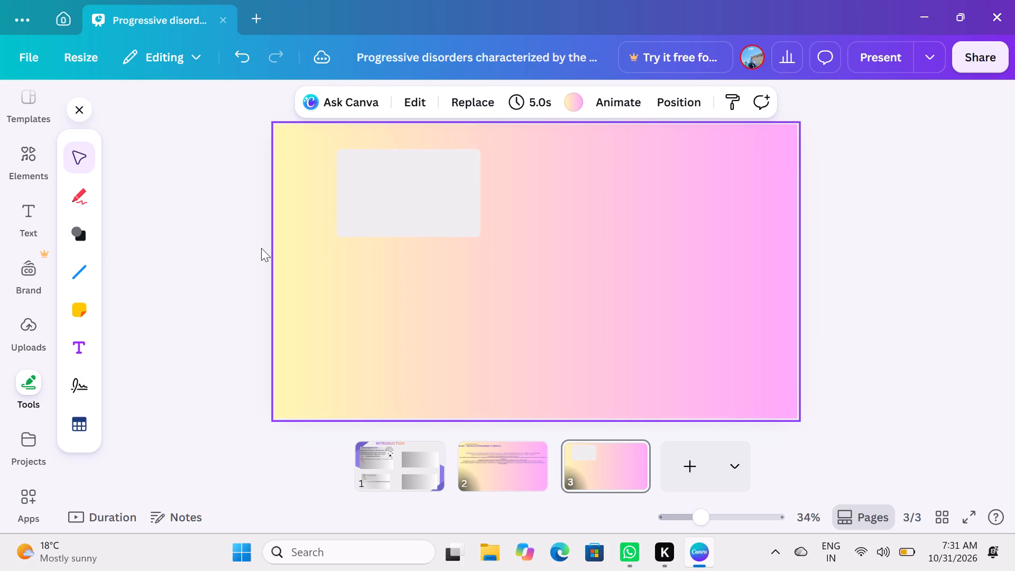
# Add a square-cornered box in the upper-right area of page 3, widen it, and align it level with the rounded box.
pyautogui.click(78, 224)
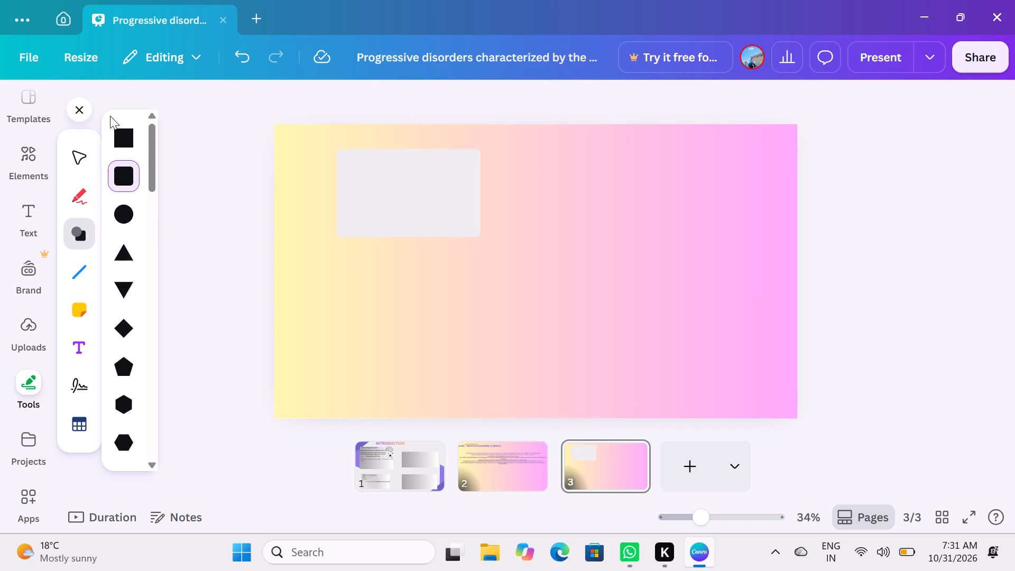
pyautogui.click(117, 131)
pyautogui.click(550, 144)
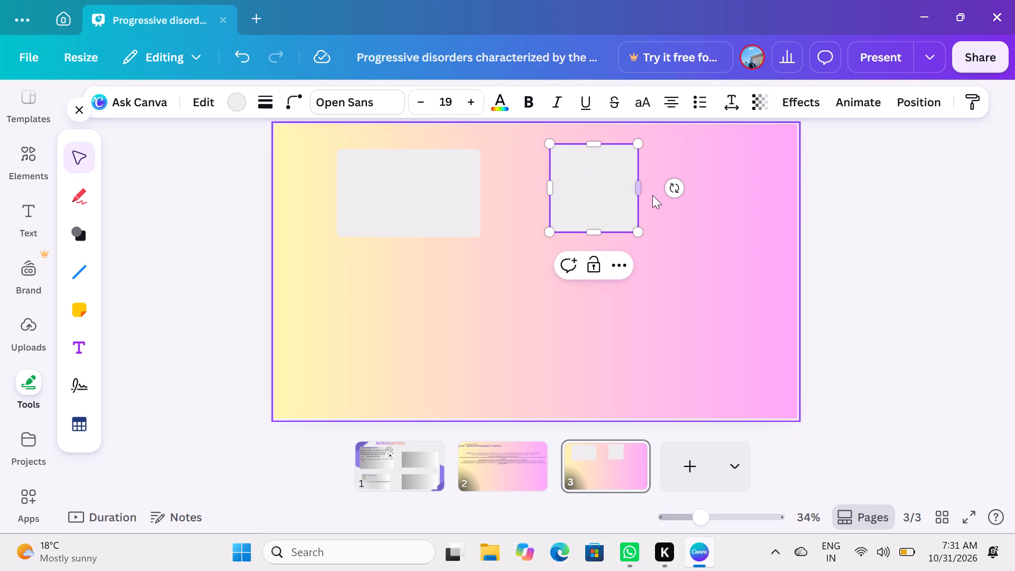
pyautogui.moveTo(640, 191); pyautogui.dragTo(704, 208)
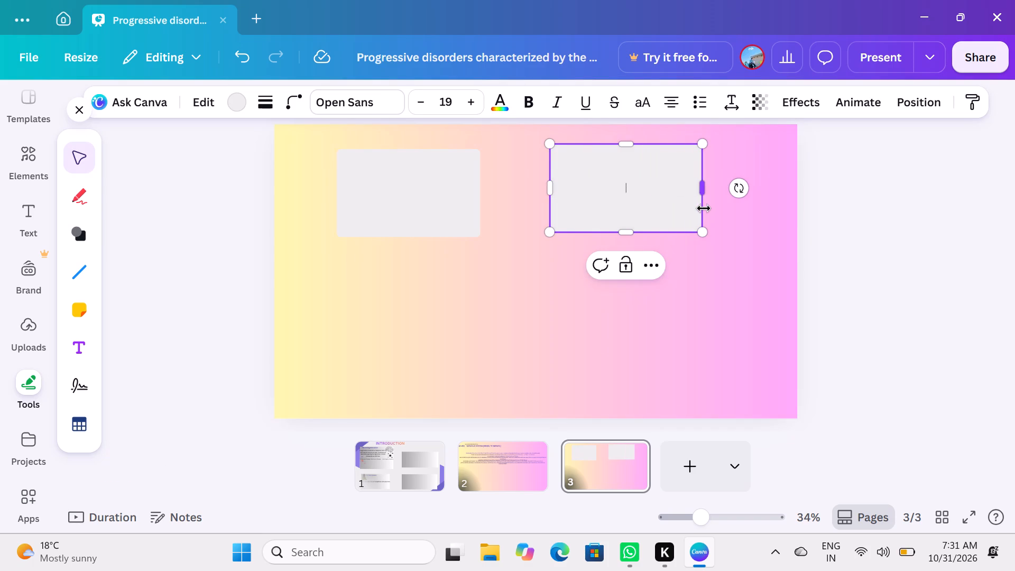
pyautogui.click(640, 189)
pyautogui.moveTo(640, 189); pyautogui.dragTo(640, 201)
pyautogui.moveTo(640, 201); pyautogui.dragTo(624, 193)
pyautogui.doubleClick(624, 193)
pyautogui.moveTo(624, 193); pyautogui.dragTo(625, 201)
pyautogui.moveTo(625, 201); pyautogui.dragTo(623, 198)
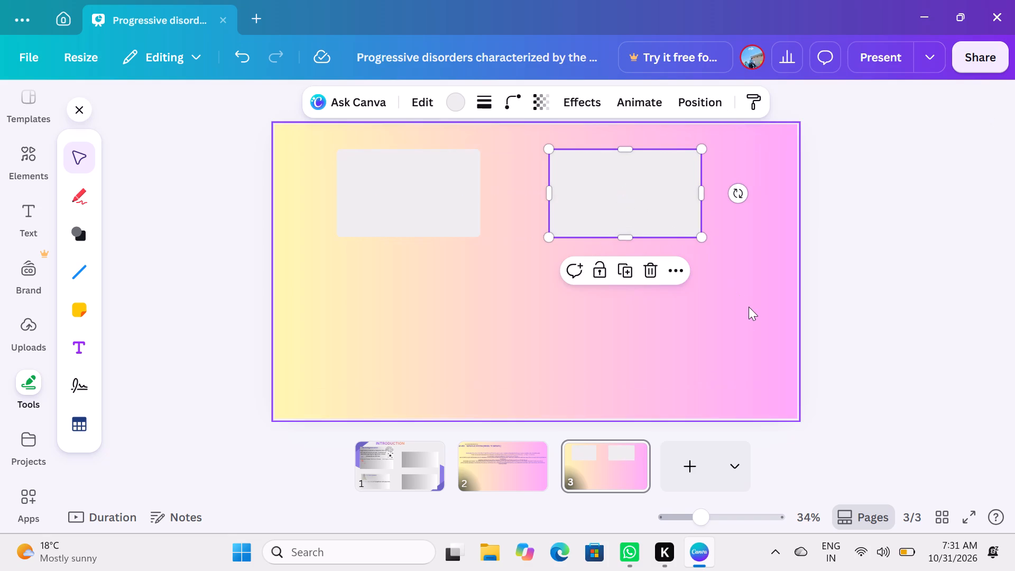
pyautogui.click(752, 314)
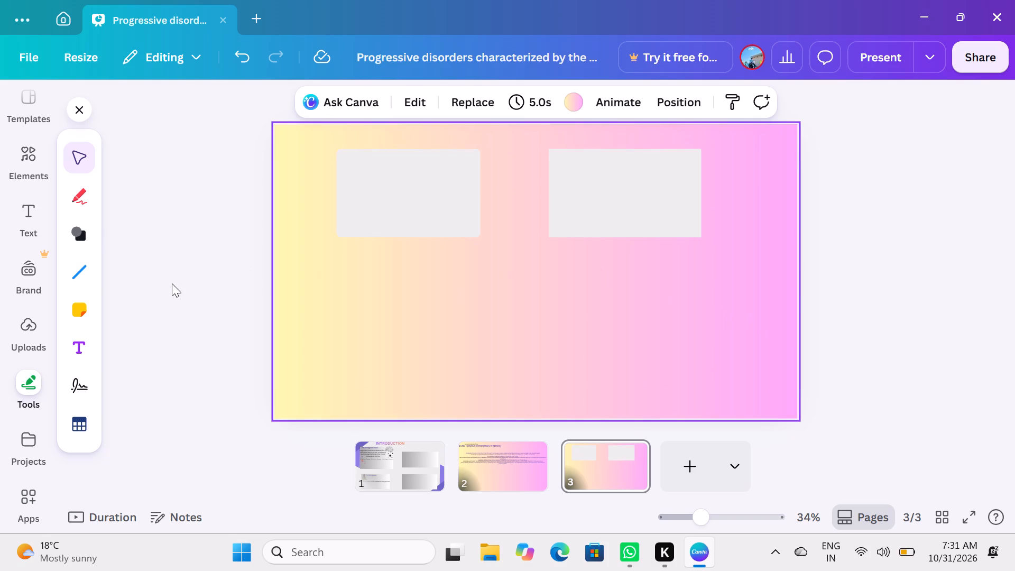
# Add a square-cornered box in the lower-left area of page 3, widened to match the rounded box above it.
pyautogui.click(75, 227)
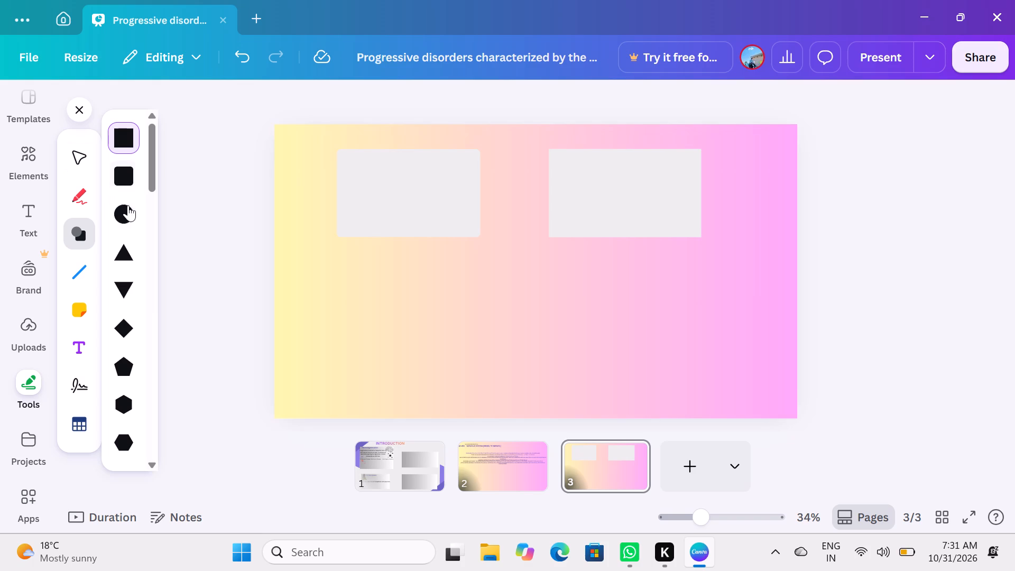
pyautogui.click(123, 133)
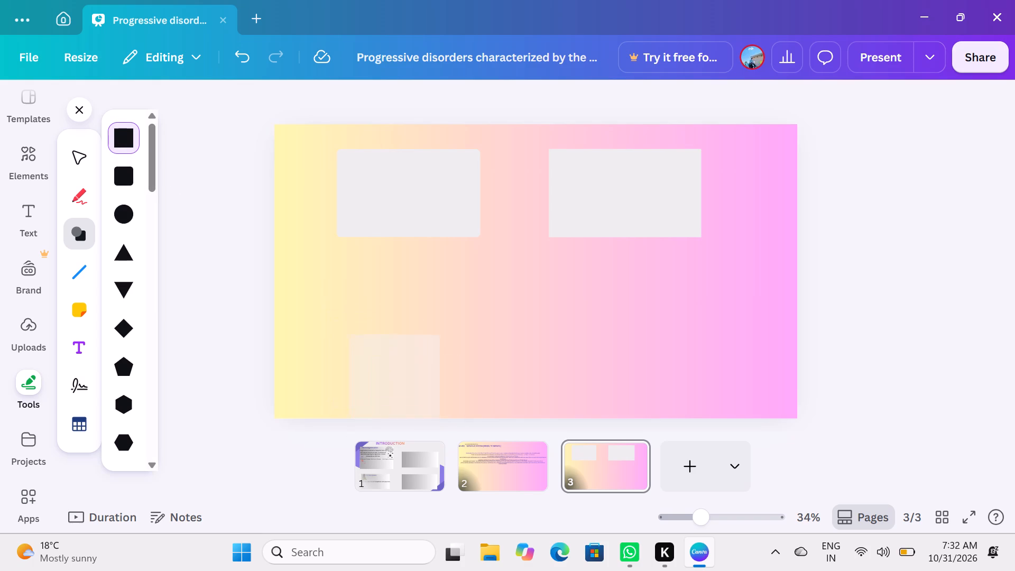
pyautogui.click(337, 297)
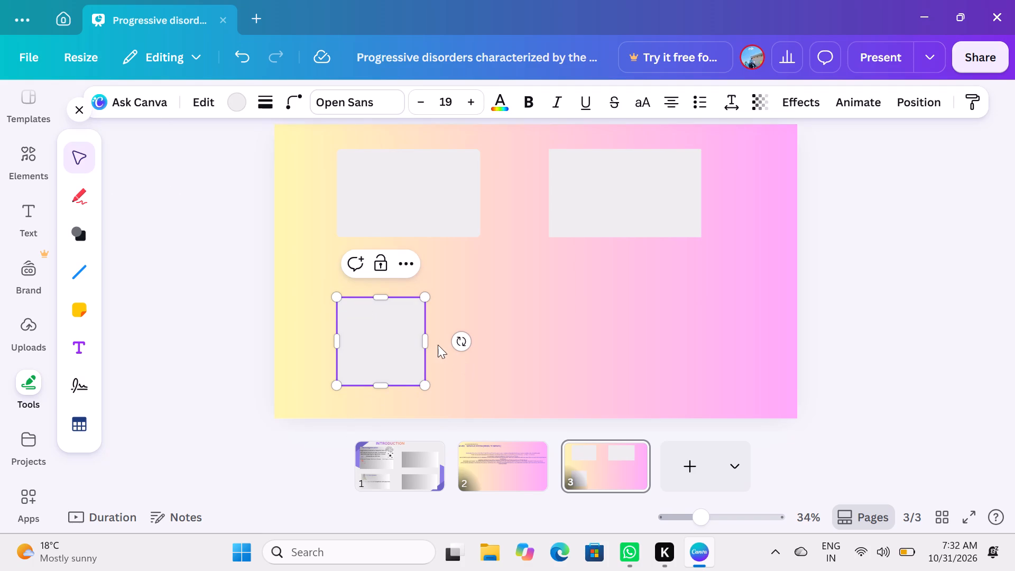
pyautogui.moveTo(429, 337); pyautogui.dragTo(478, 343)
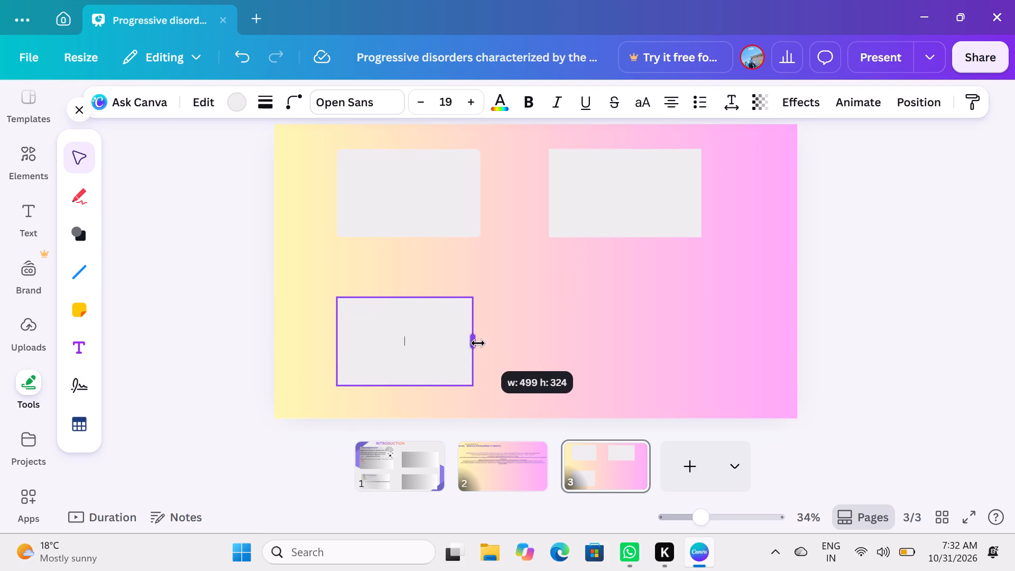
pyautogui.moveTo(478, 343); pyautogui.dragTo(484, 343)
pyautogui.click(523, 309)
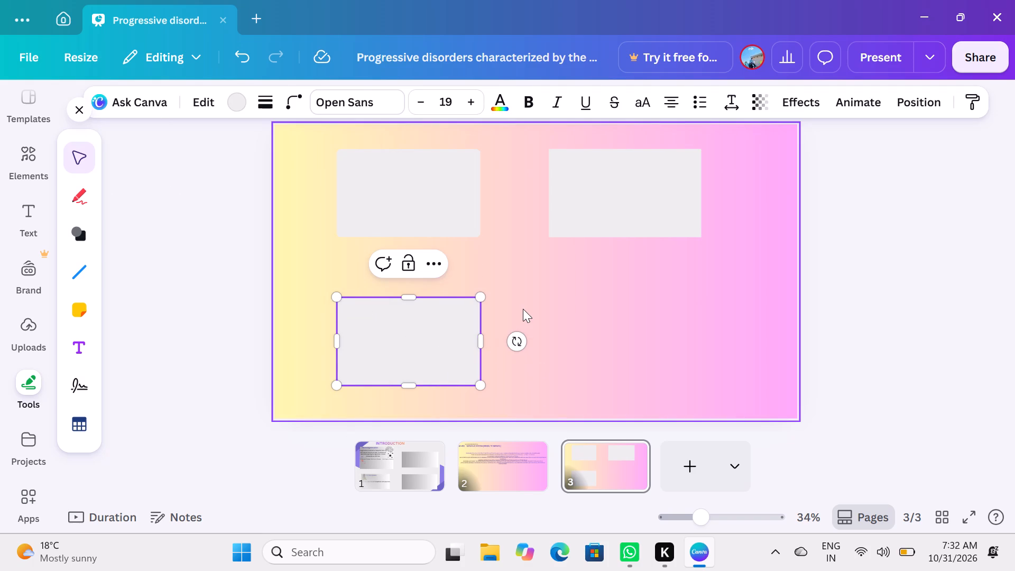
# Add a square-cornered box in the lower-right area of page 3, widened to the right edge of the box above.
pyautogui.click(88, 242)
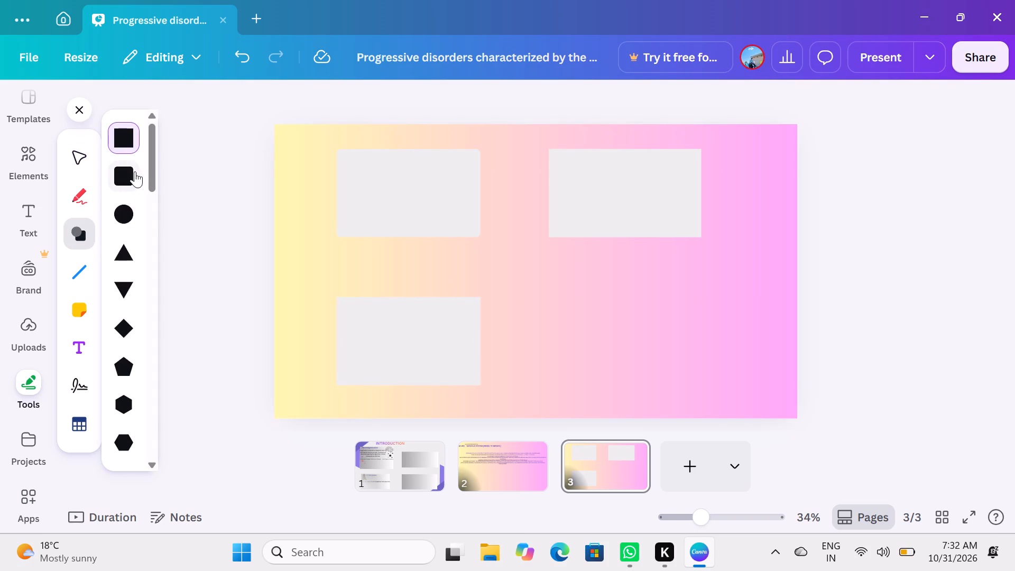
pyautogui.click(126, 130)
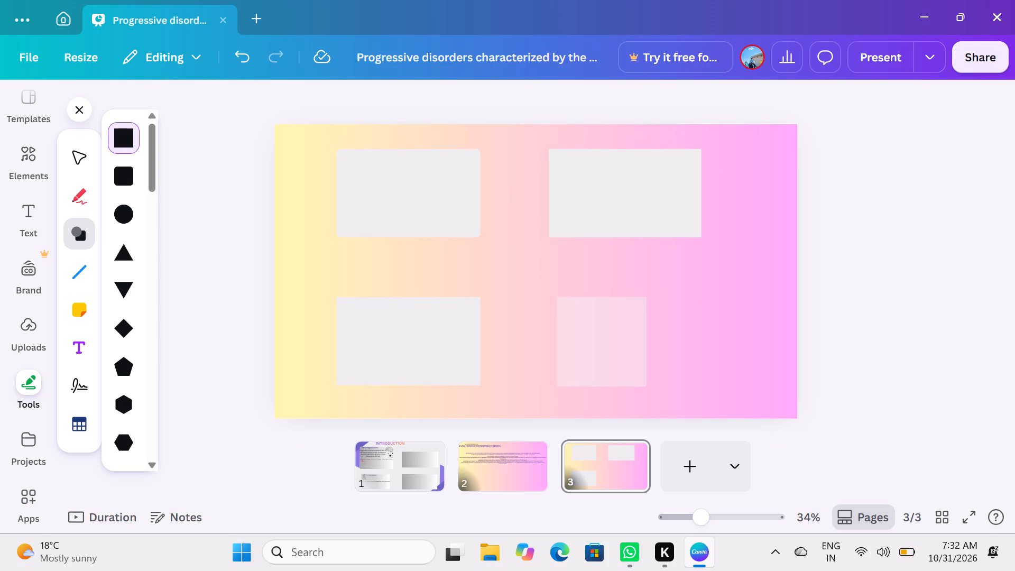
pyautogui.click(558, 296)
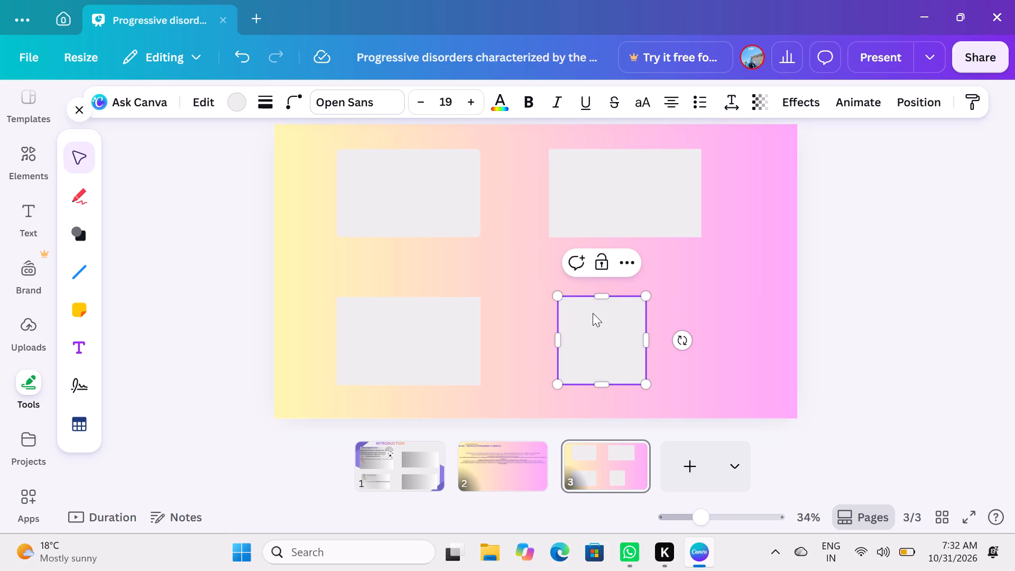
pyautogui.moveTo(647, 342); pyautogui.dragTo(675, 341)
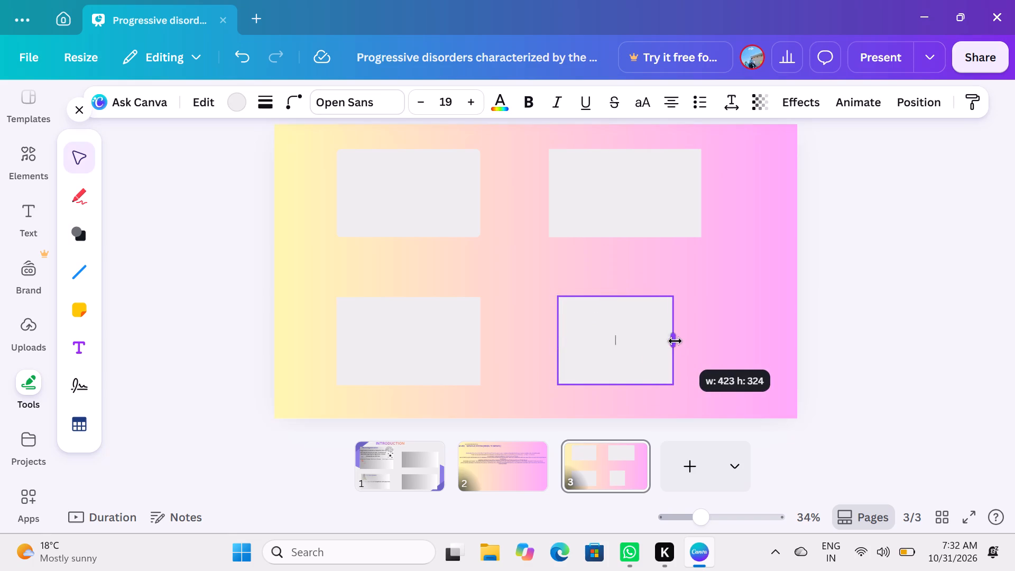
pyautogui.moveTo(675, 341); pyautogui.dragTo(702, 340)
pyautogui.click(740, 262)
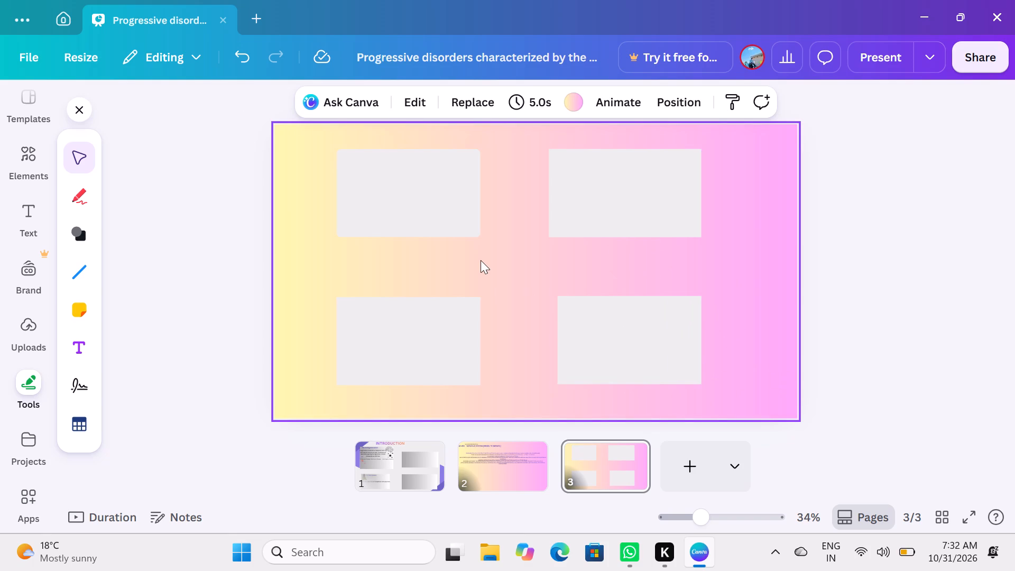
# Align the lower-right box level with the lower-left one, centred below the upper-right box, and extend it to that box's right edge.
pyautogui.click(589, 315)
pyautogui.moveTo(589, 315); pyautogui.dragTo(582, 315)
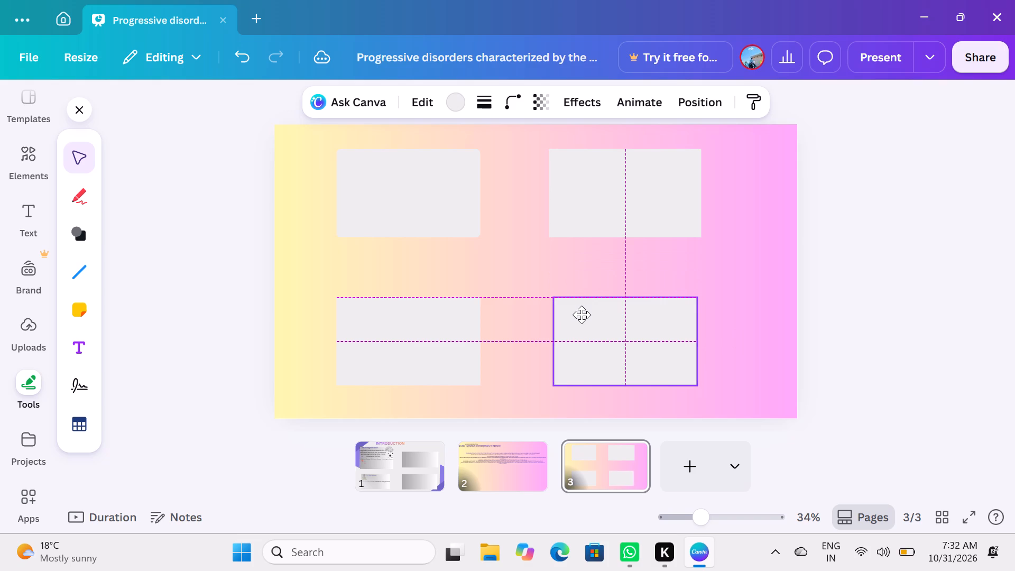
pyautogui.moveTo(582, 315); pyautogui.dragTo(579, 315)
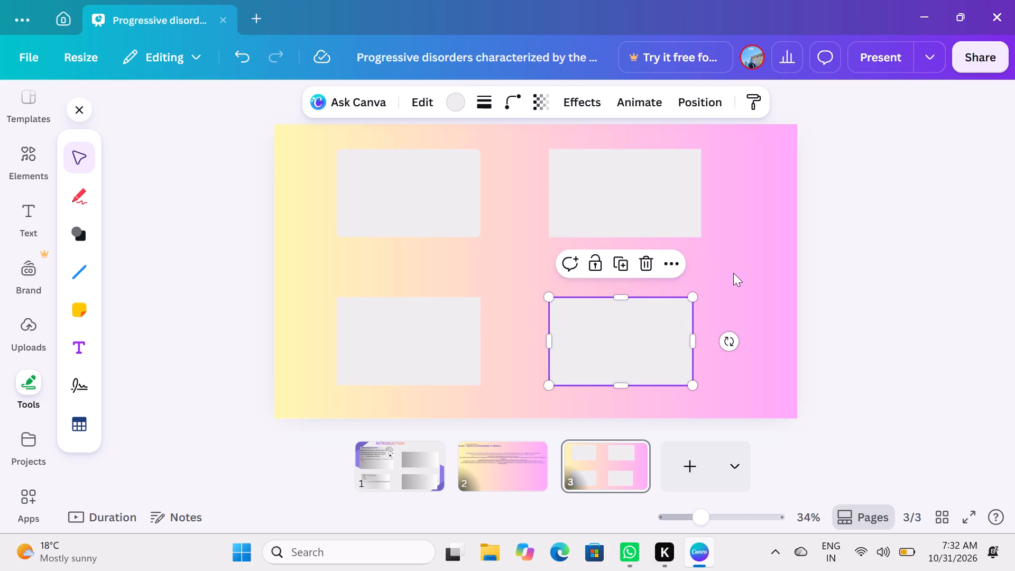
pyautogui.click(733, 273)
pyautogui.doubleClick(640, 342)
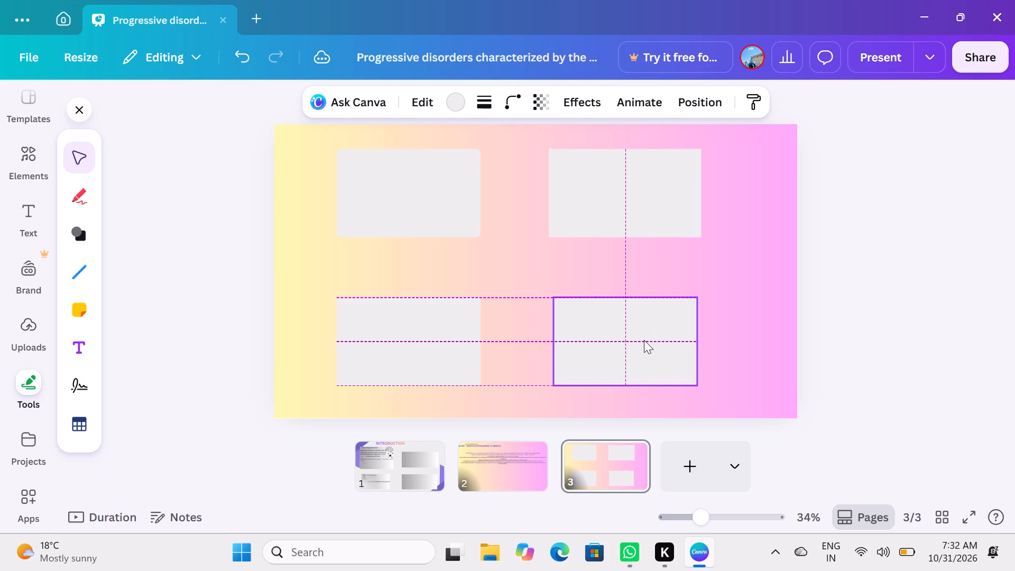
pyautogui.moveTo(696, 337); pyautogui.dragTo(702, 337)
pyautogui.click(745, 283)
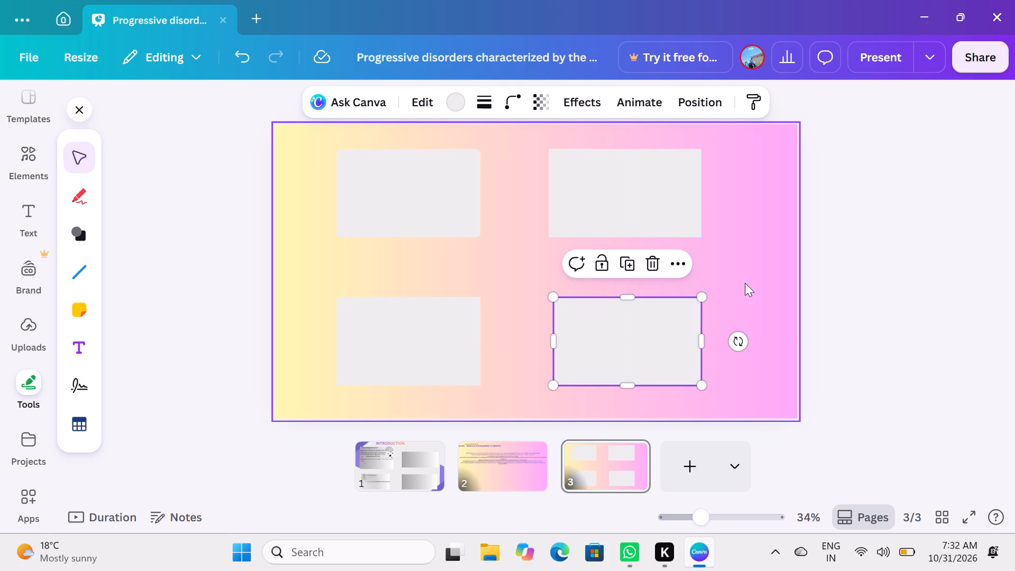
pyautogui.click(505, 283)
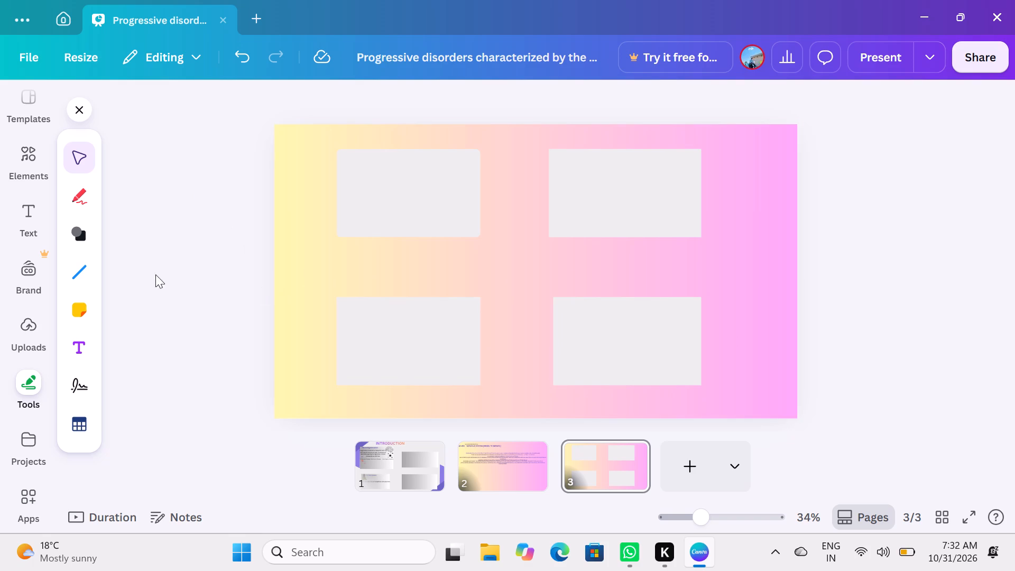
# Nudge the lower-right and upper-right boxes on page 3 slightly toward the left-hand boxes.
pyautogui.click(122, 236)
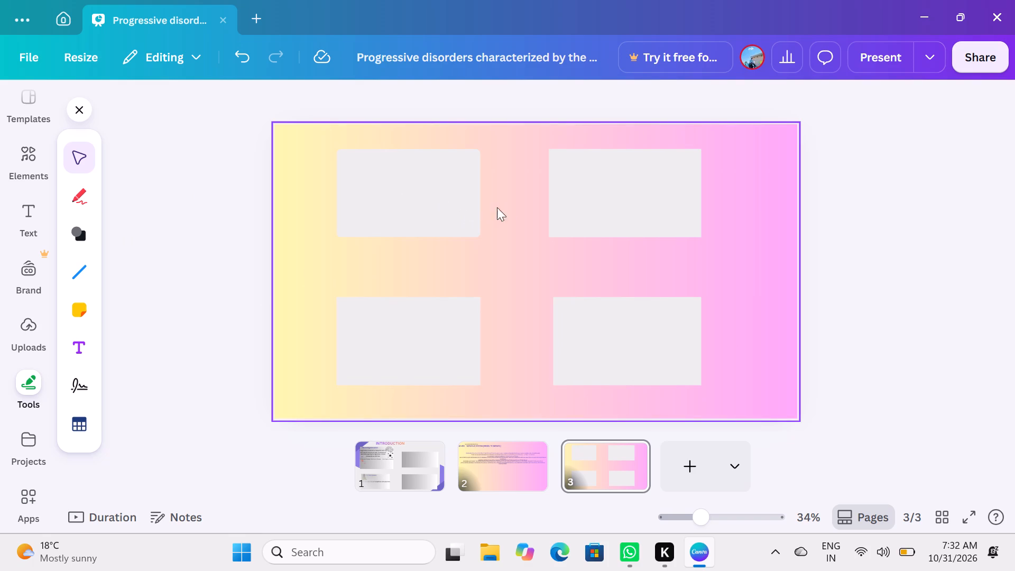
pyautogui.doubleClick(606, 219)
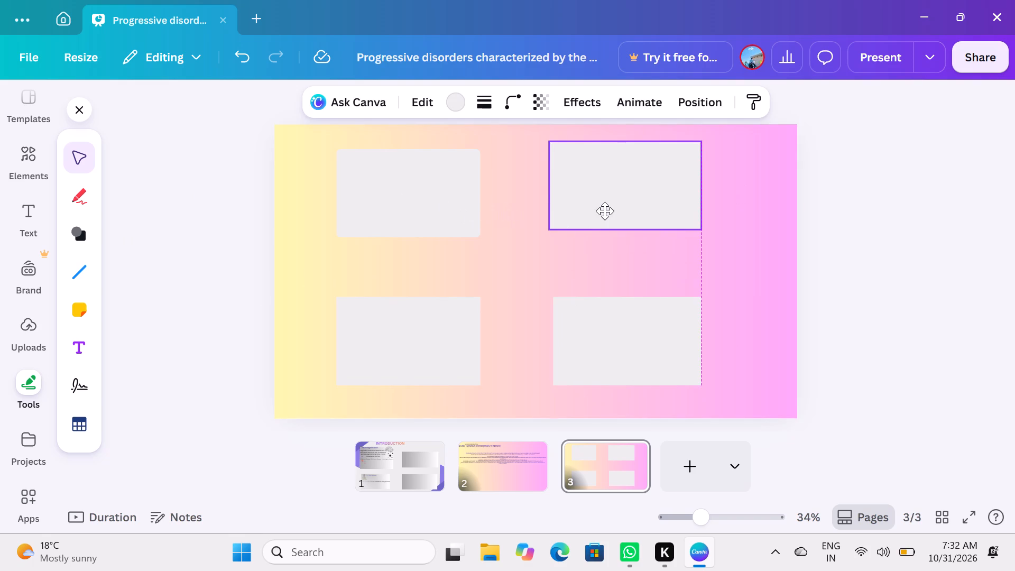
pyautogui.click(745, 267)
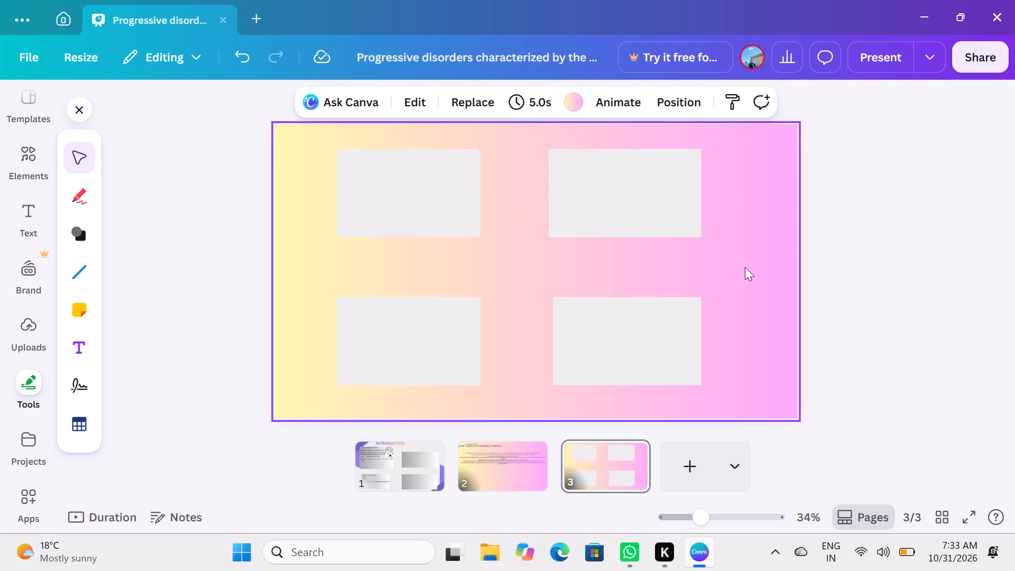
pyautogui.doubleClick(433, 207)
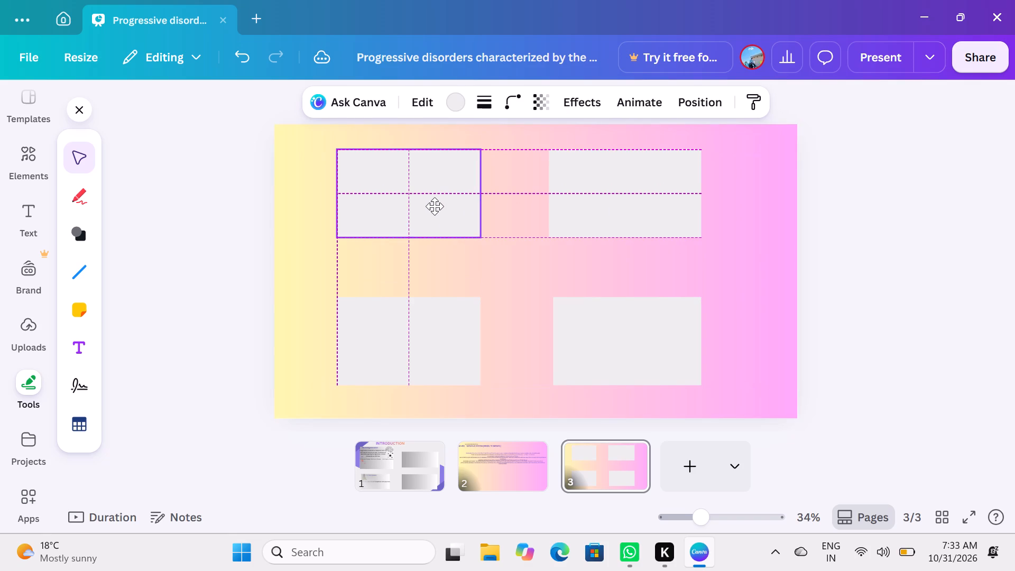
pyautogui.click(559, 323)
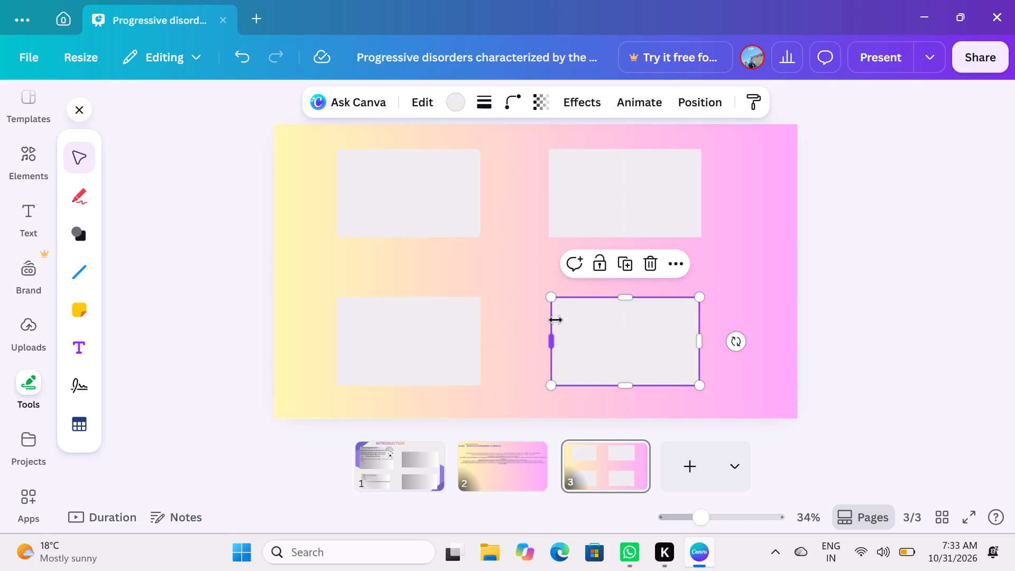
pyautogui.click(555, 220)
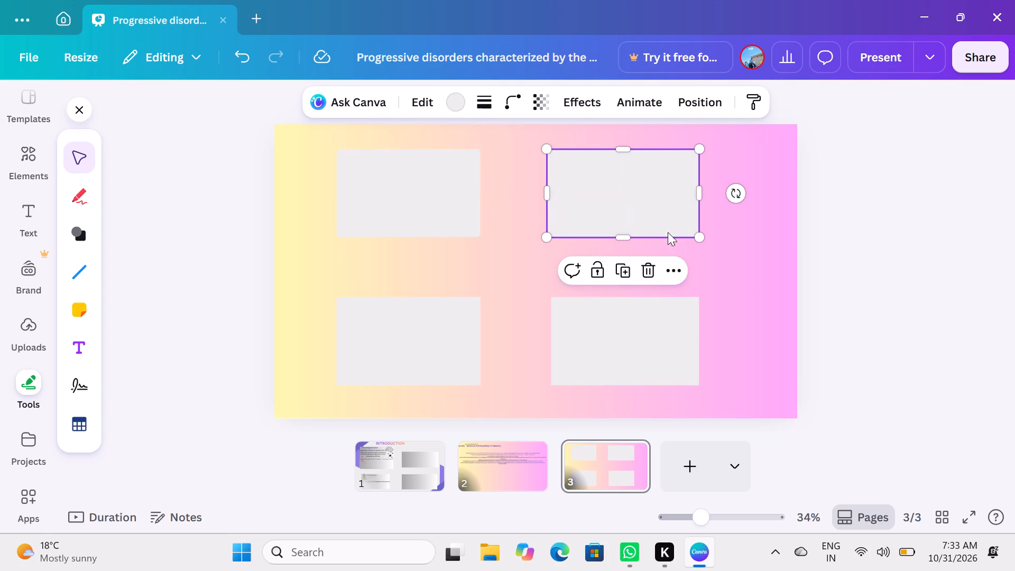
pyautogui.click(786, 310)
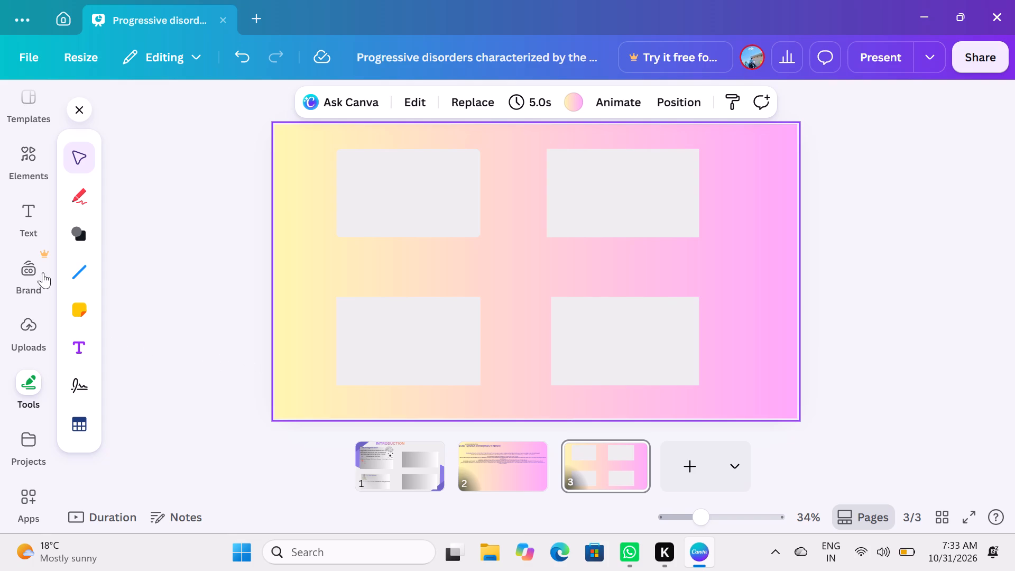
# Add the recently used purple-flowered plant graphic to the upper-left box on page 3, enlarged and centred to nearly fill its height.
pyautogui.click(31, 161)
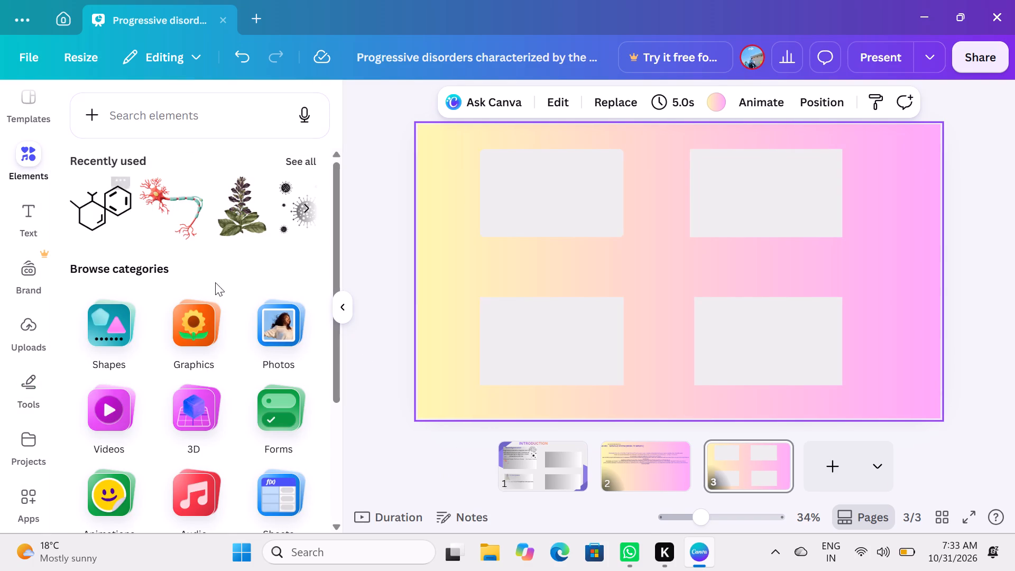
pyautogui.click(244, 211)
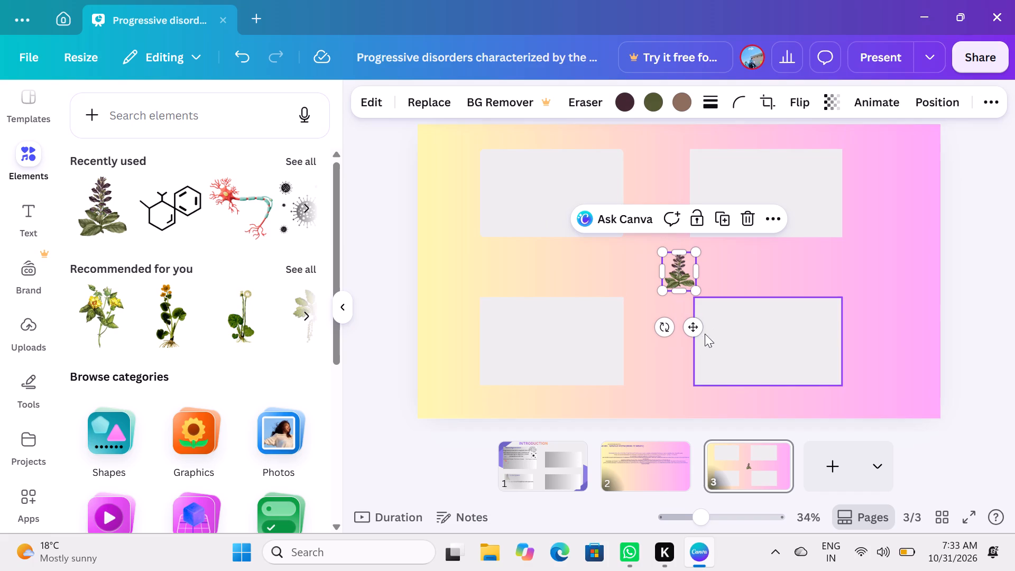
pyautogui.moveTo(695, 329); pyautogui.dragTo(574, 247)
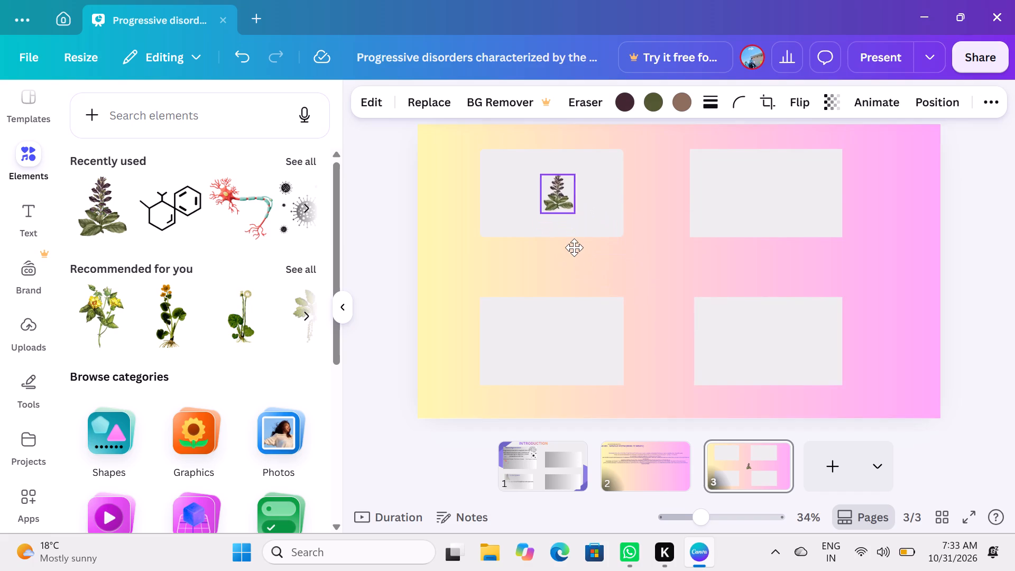
pyautogui.moveTo(574, 247); pyautogui.dragTo(569, 262)
pyautogui.hscroll(-1, 569, 262)
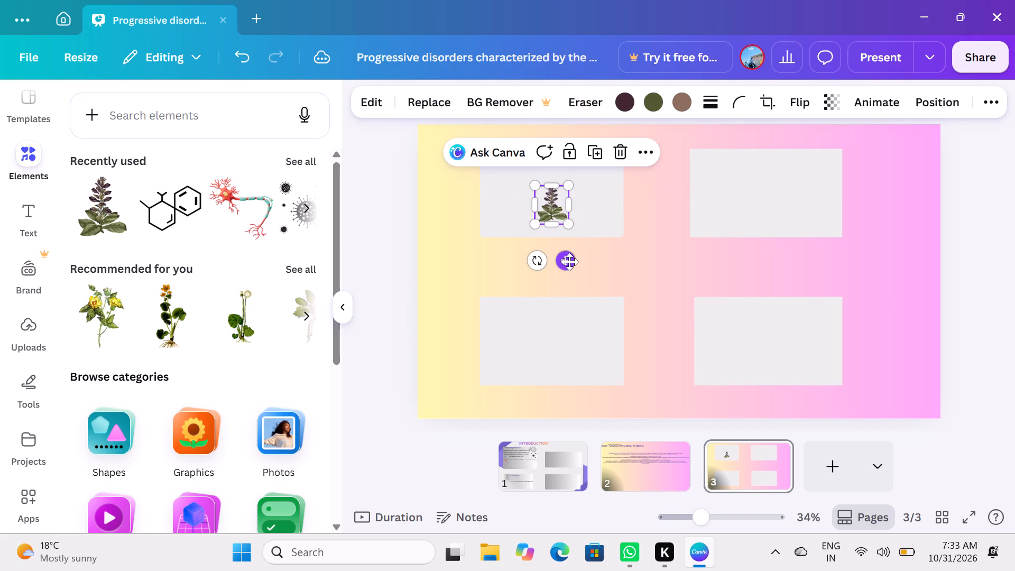
pyautogui.hscroll(-1, 569, 262)
pyautogui.click(569, 202)
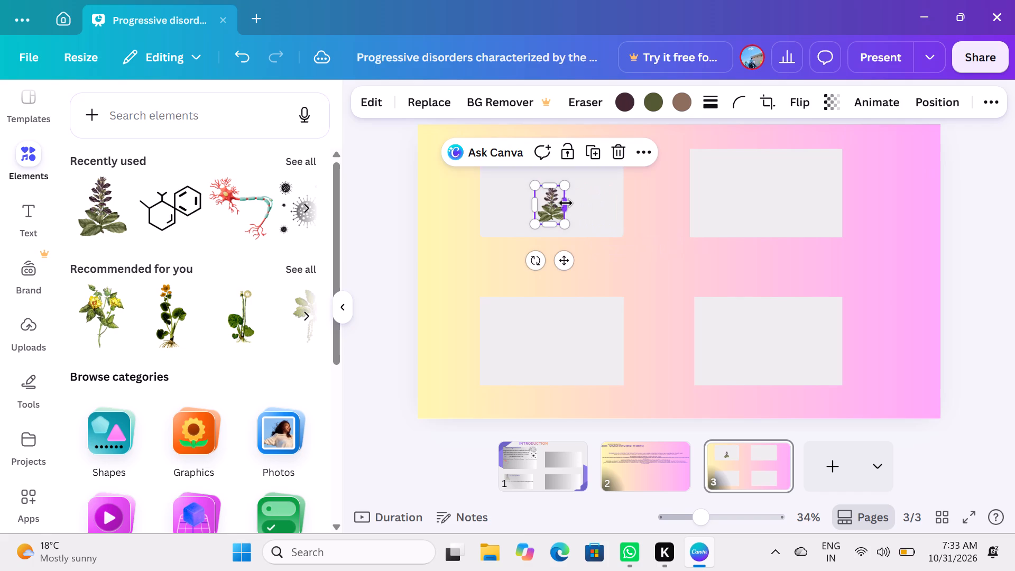
pyautogui.click(562, 188)
pyautogui.moveTo(562, 188); pyautogui.dragTo(584, 164)
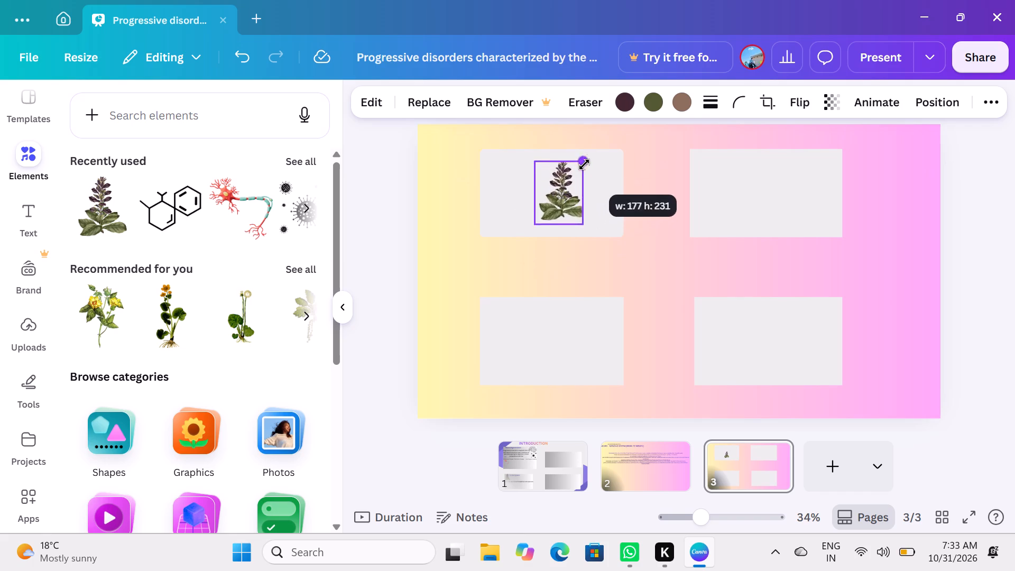
pyautogui.moveTo(584, 164); pyautogui.dragTo(607, 156)
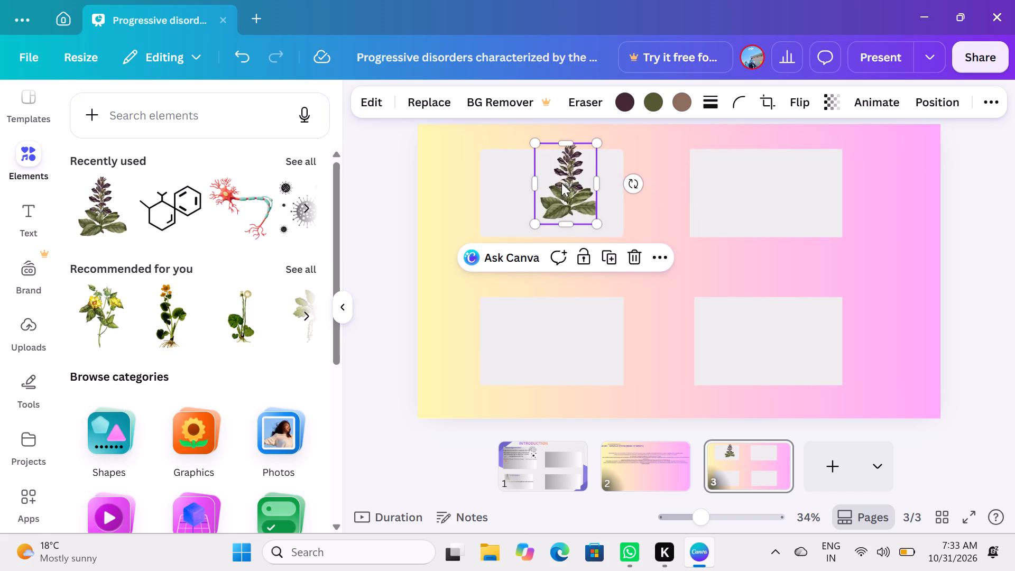
pyautogui.moveTo(561, 183); pyautogui.dragTo(545, 187)
pyautogui.click(683, 238)
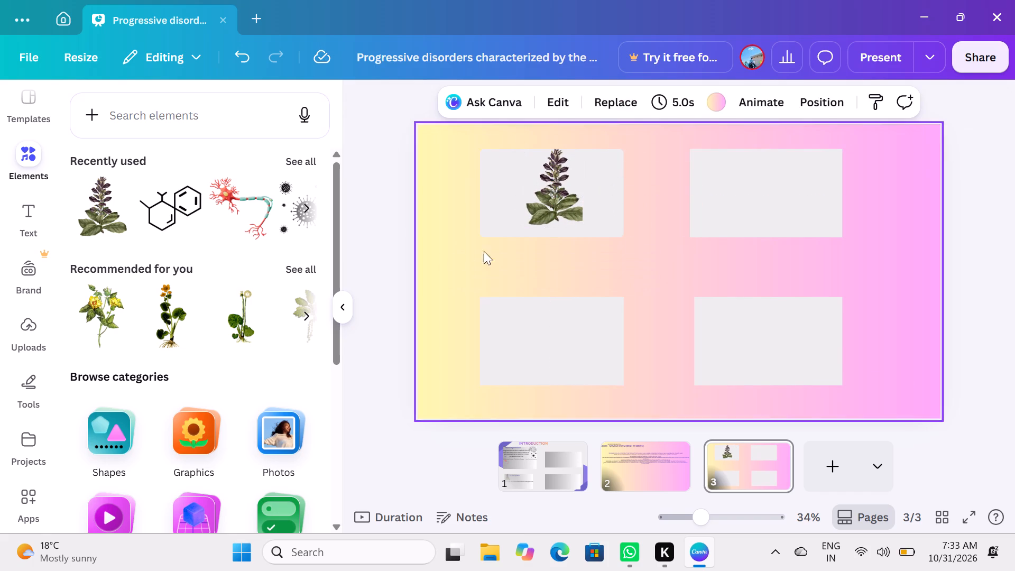
# Add the recently used red neuron graphic to the upper-right box, enlarged to fill the box's height.
pyautogui.doubleClick(267, 198)
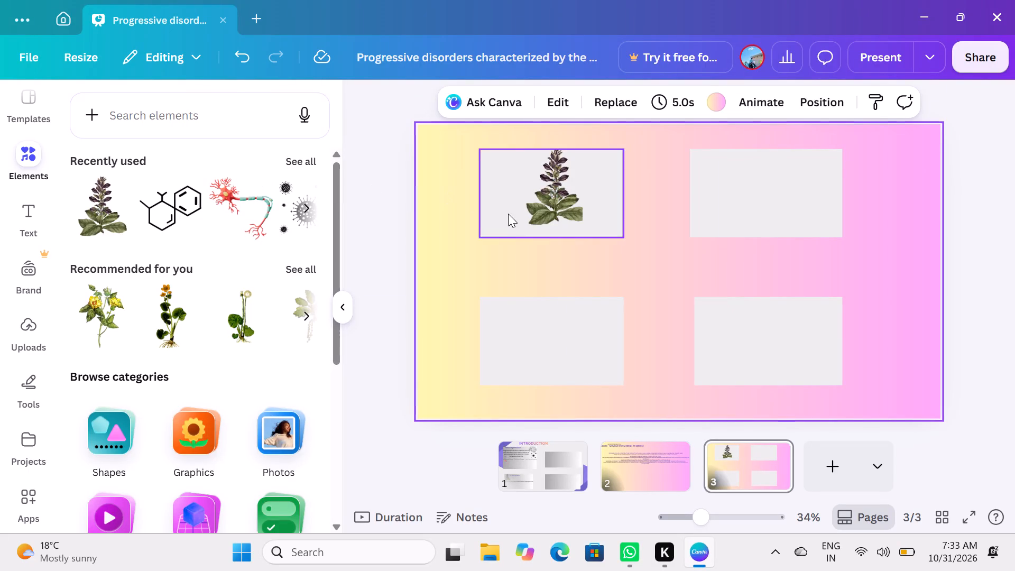
pyautogui.click(237, 200)
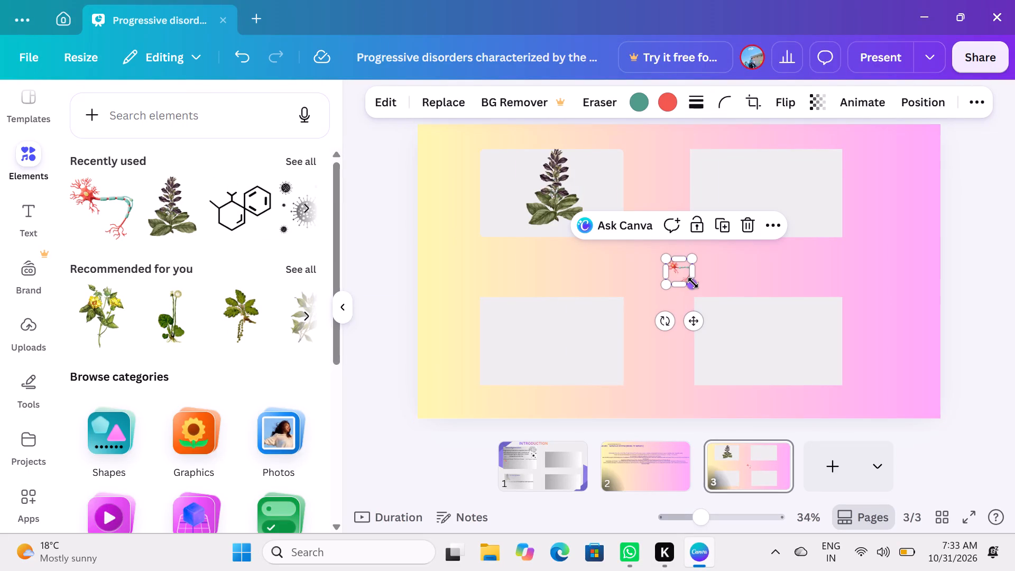
pyautogui.click(694, 321)
pyautogui.moveTo(694, 321); pyautogui.dragTo(773, 244)
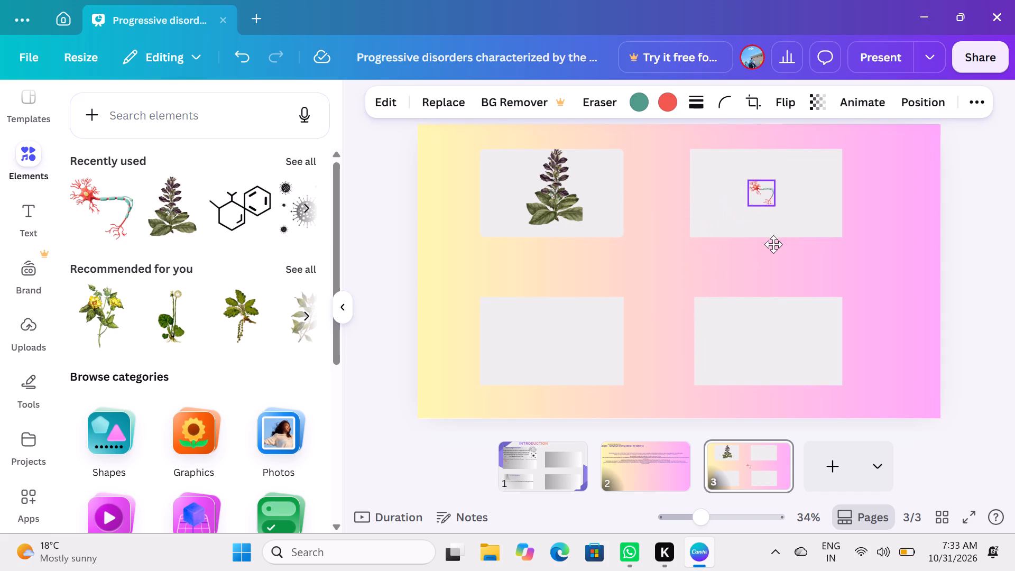
pyautogui.moveTo(773, 244); pyautogui.dragTo(773, 242)
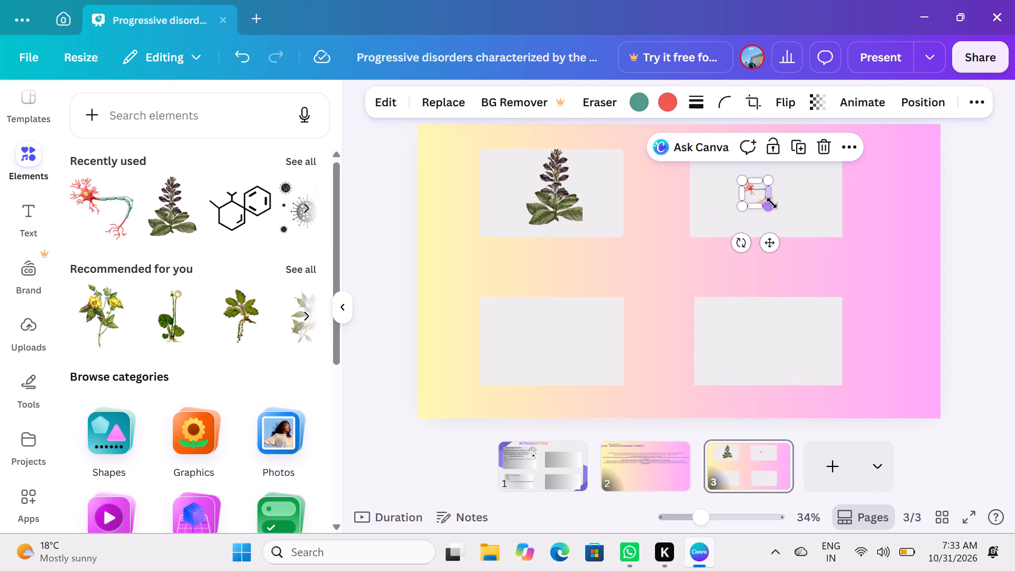
pyautogui.click(769, 206)
pyautogui.moveTo(769, 206); pyautogui.dragTo(808, 238)
pyautogui.click(742, 175)
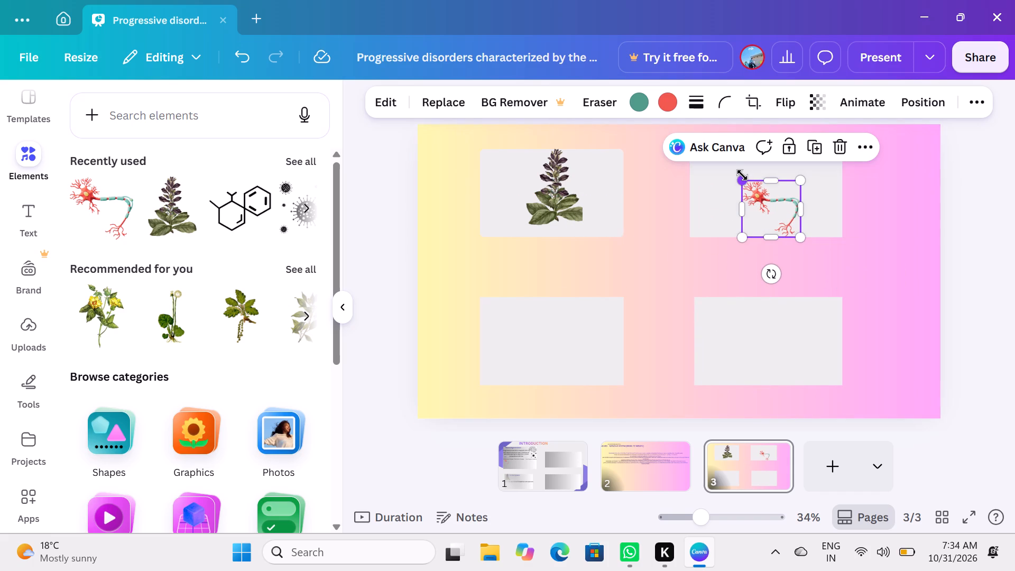
pyautogui.moveTo(742, 175); pyautogui.dragTo(721, 130)
pyautogui.click(732, 128)
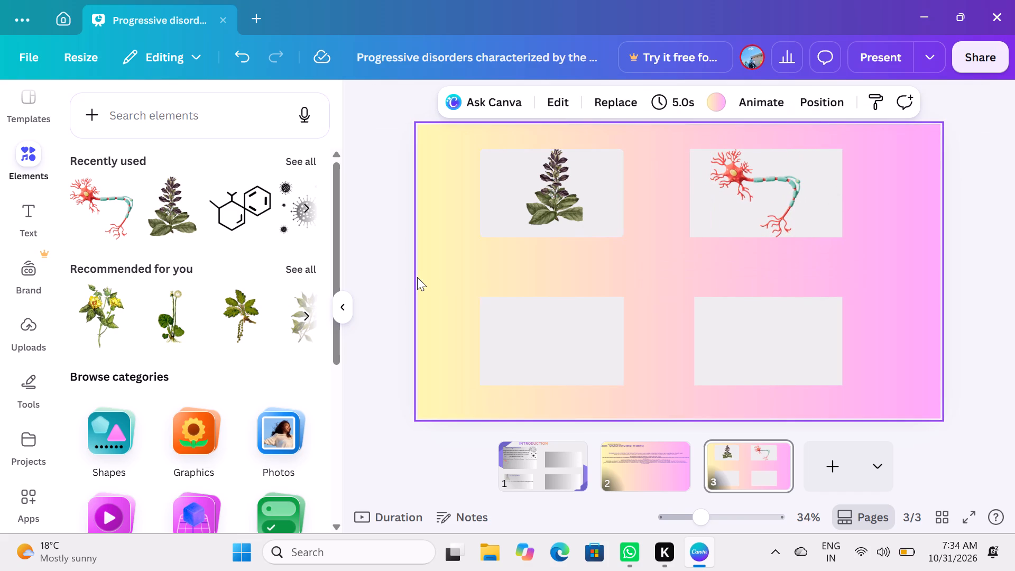
# Add the recently used line-art brain graphic to the lower-left box, enlarged to fill the box's height.
pyautogui.hscroll(-2, 272, 230)
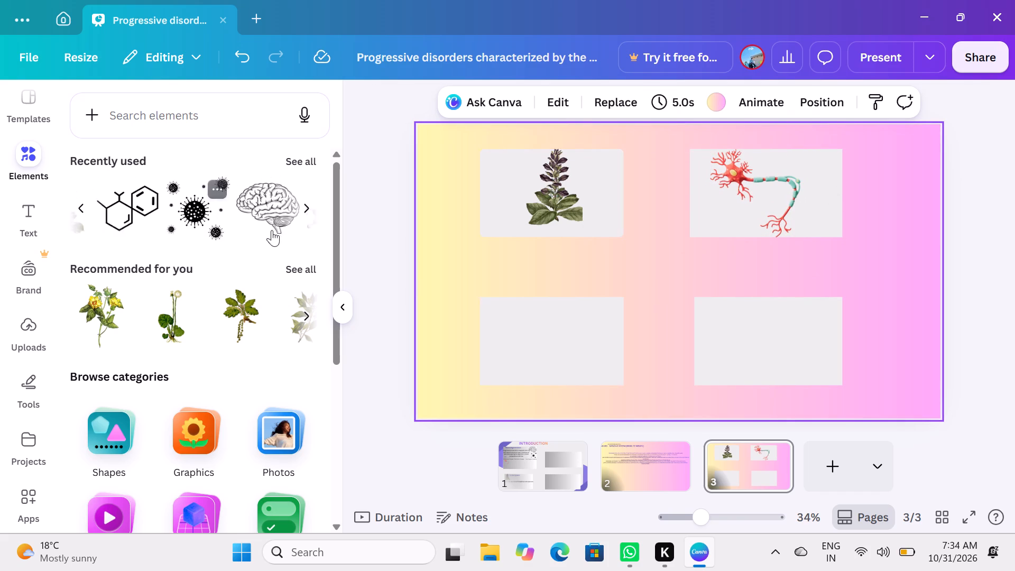
pyautogui.hscroll(-1, 272, 230)
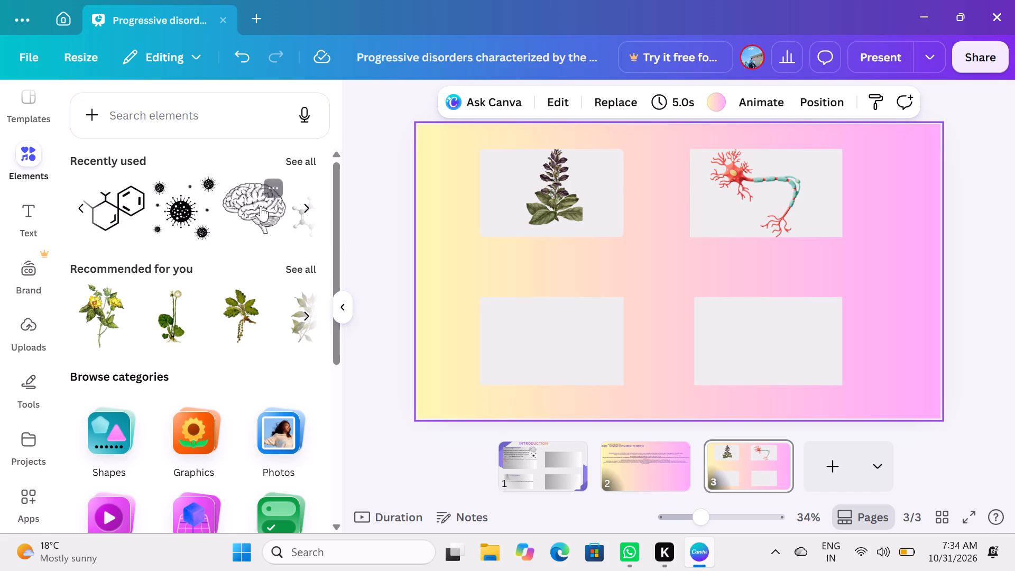
pyautogui.hscroll(-1, 261, 206)
pyautogui.click(198, 212)
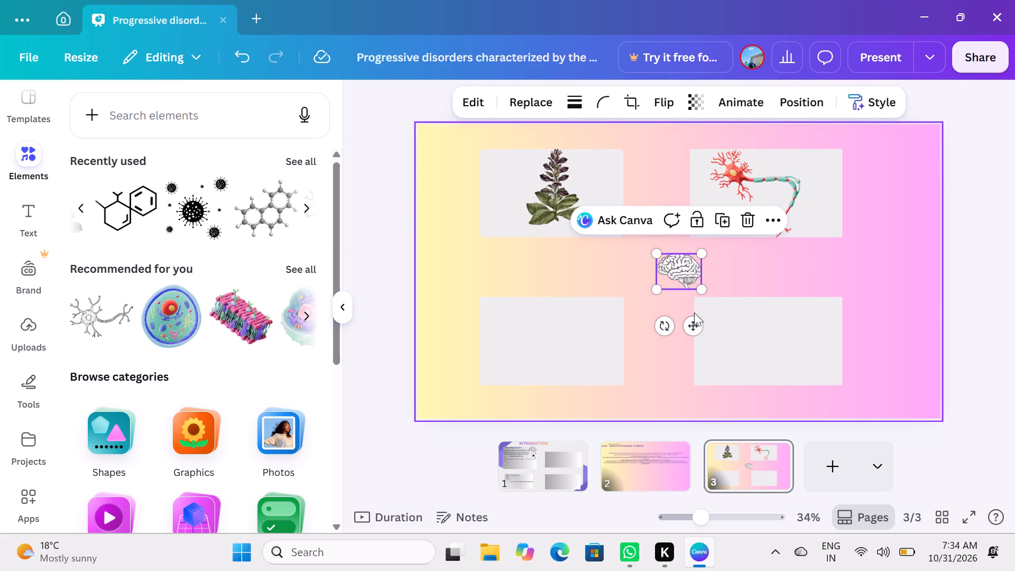
pyautogui.click(693, 327)
pyautogui.moveTo(693, 327); pyautogui.dragTo(571, 385)
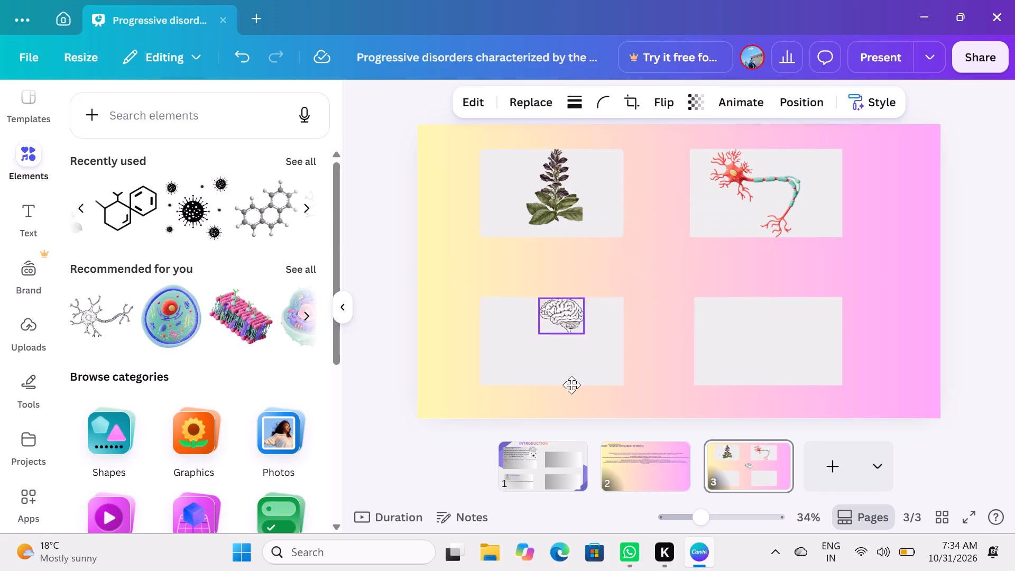
pyautogui.moveTo(571, 385); pyautogui.dragTo(571, 394)
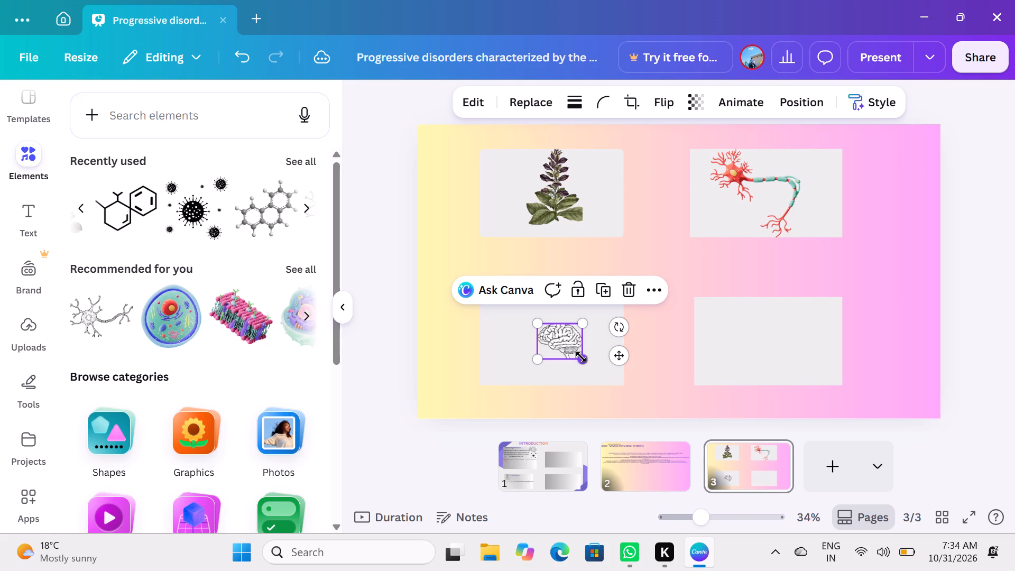
pyautogui.click(581, 357)
pyautogui.moveTo(581, 357); pyautogui.dragTo(615, 379)
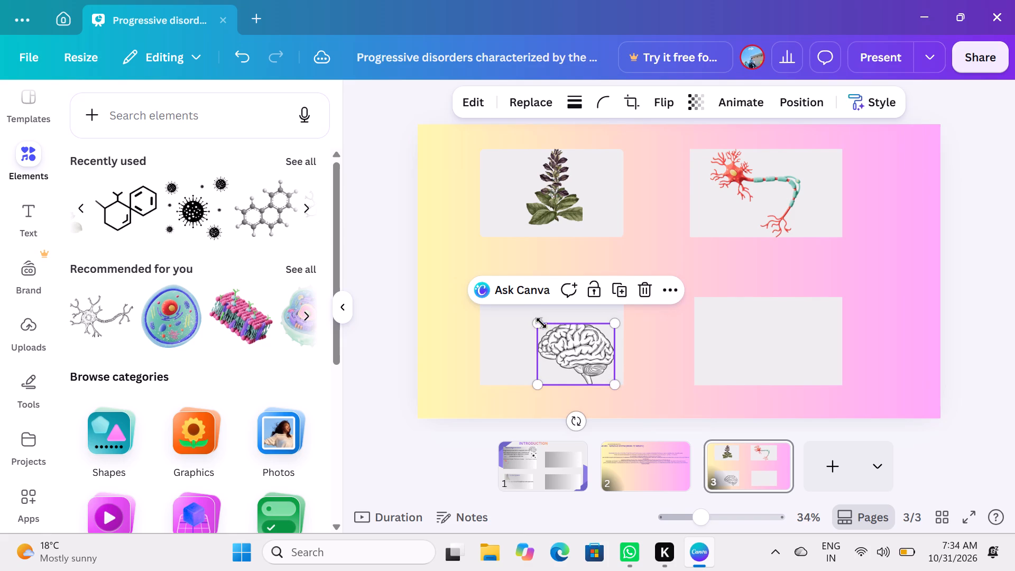
pyautogui.click(537, 319)
pyautogui.moveTo(537, 319); pyautogui.dragTo(497, 283)
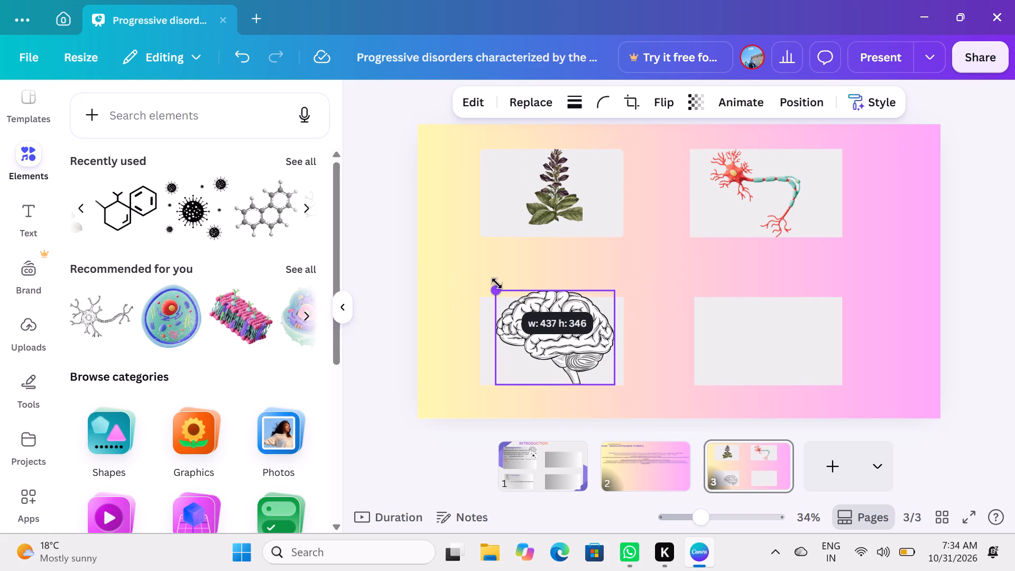
pyautogui.moveTo(497, 283); pyautogui.dragTo(501, 295)
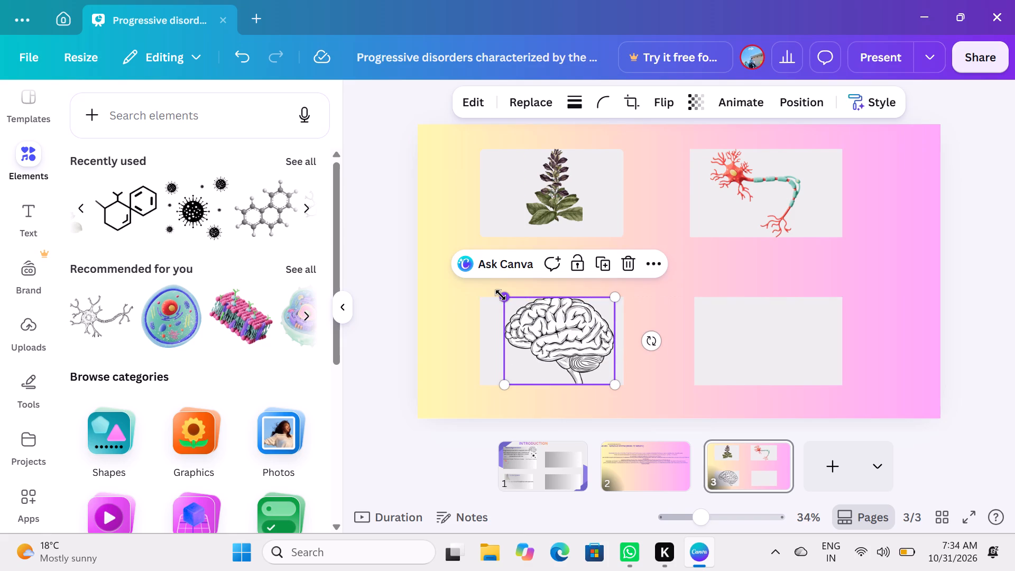
pyautogui.click(439, 276)
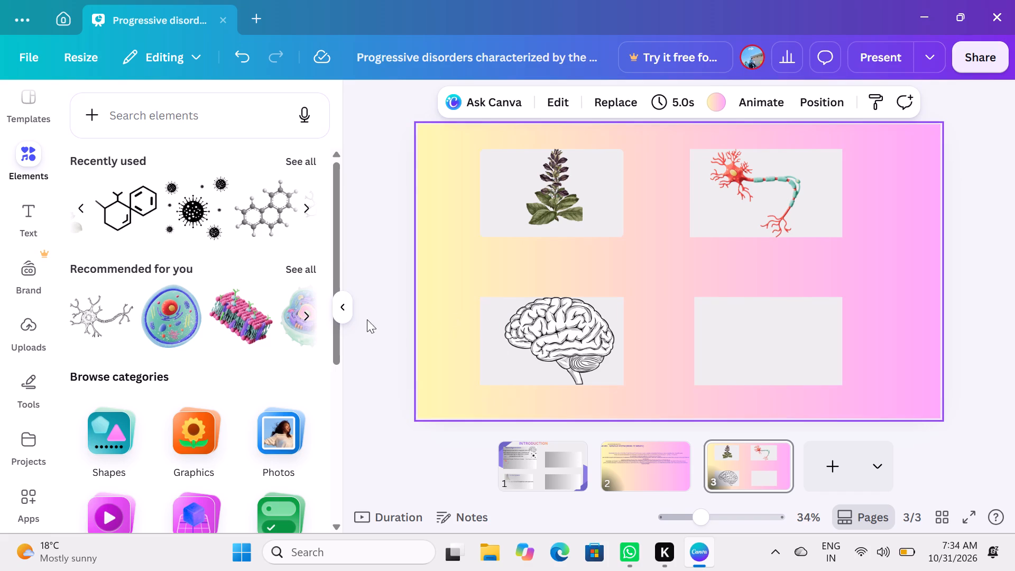
# Add the recently used green cartoon virus graphic to the lower-right box on page 3, shrunk to nearly the box's height and roughly centred.
pyautogui.hscroll(-2, 260, 185)
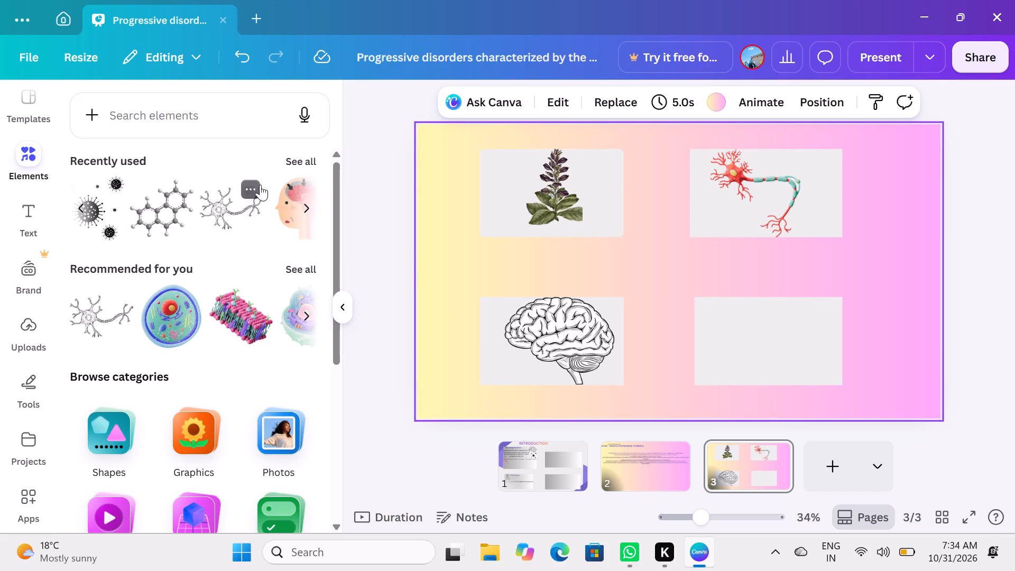
pyautogui.hscroll(-2, 260, 185)
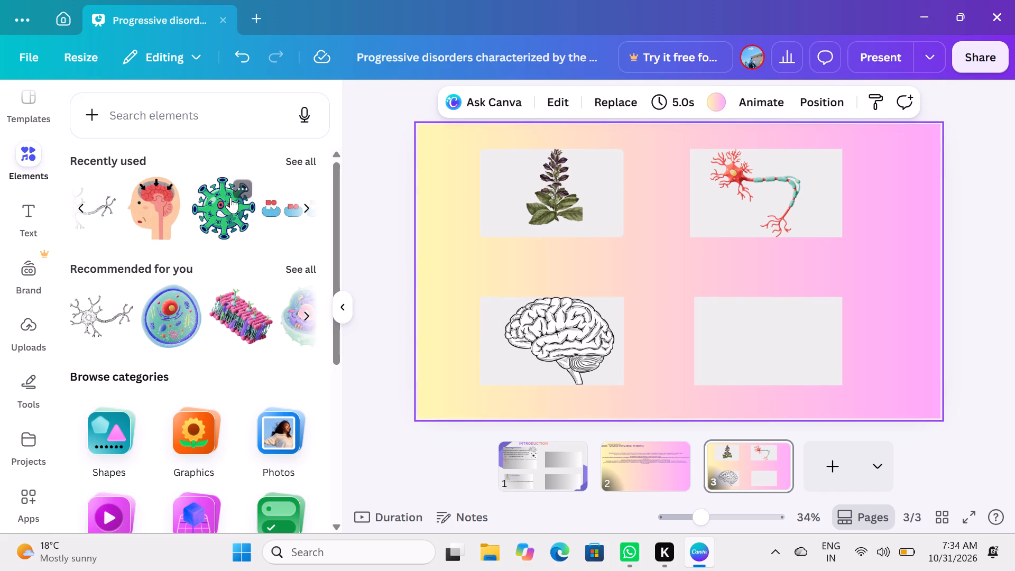
pyautogui.click(247, 211)
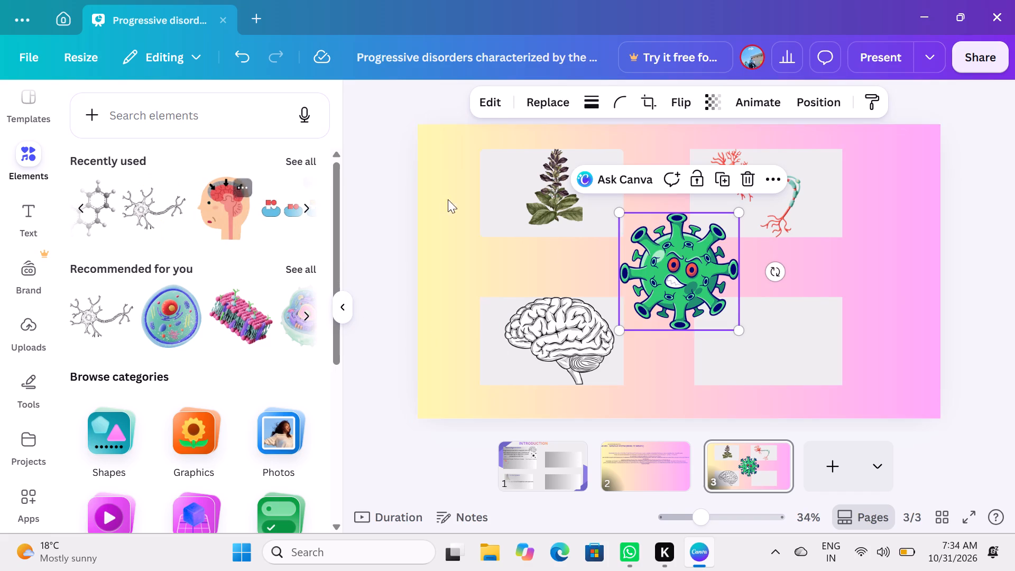
pyautogui.click(740, 327)
pyautogui.moveTo(740, 327); pyautogui.dragTo(689, 301)
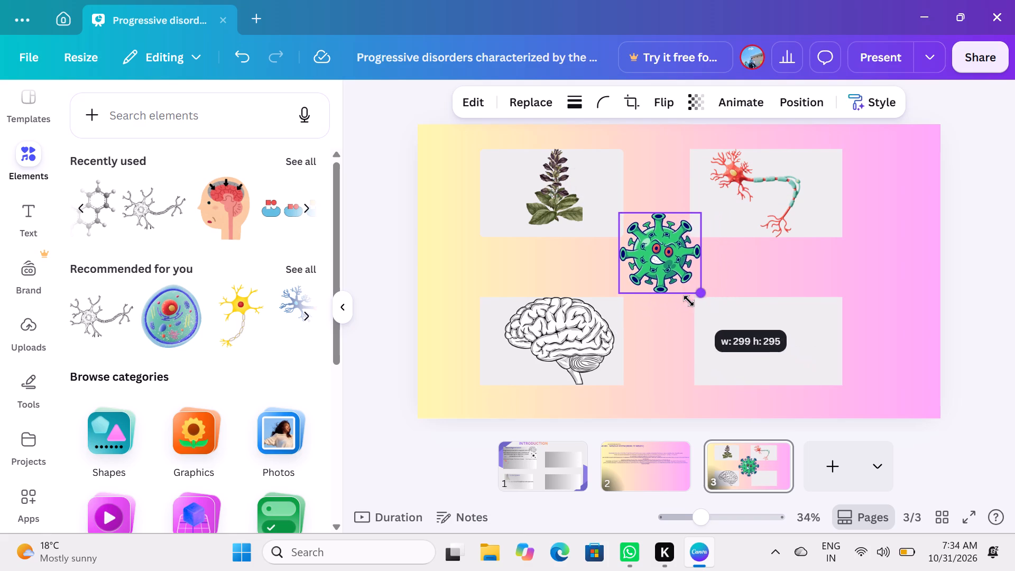
pyautogui.moveTo(689, 301); pyautogui.dragTo(688, 300)
pyautogui.click(658, 253)
pyautogui.moveTo(658, 253); pyautogui.dragTo(704, 261)
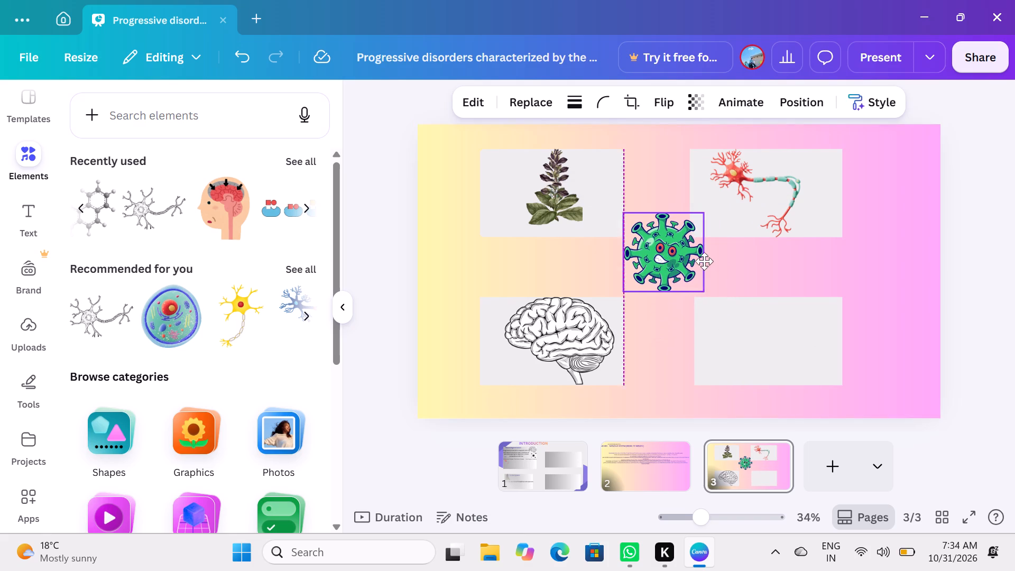
pyautogui.moveTo(704, 261); pyautogui.dragTo(761, 340)
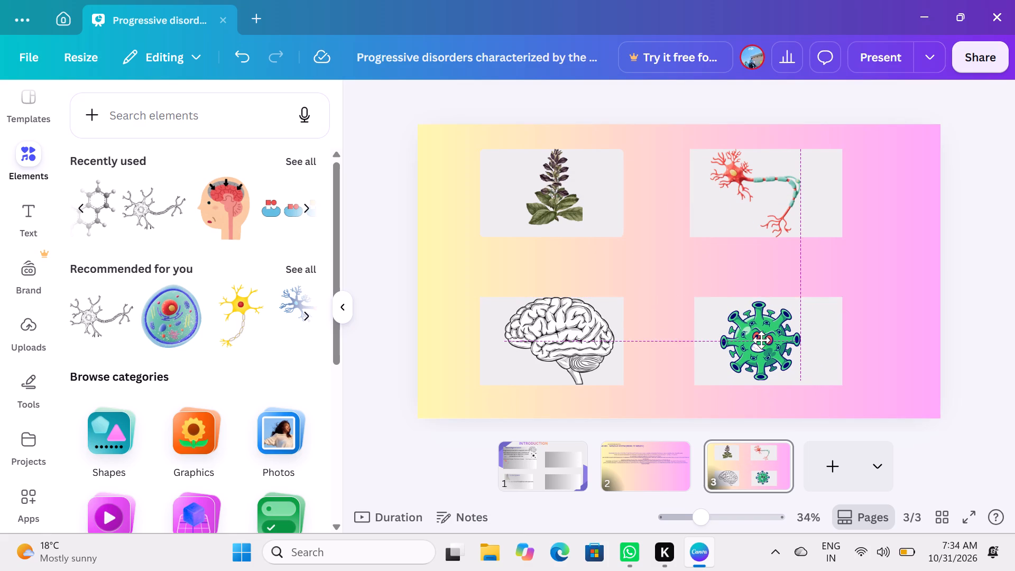
pyautogui.moveTo(761, 340); pyautogui.dragTo(765, 343)
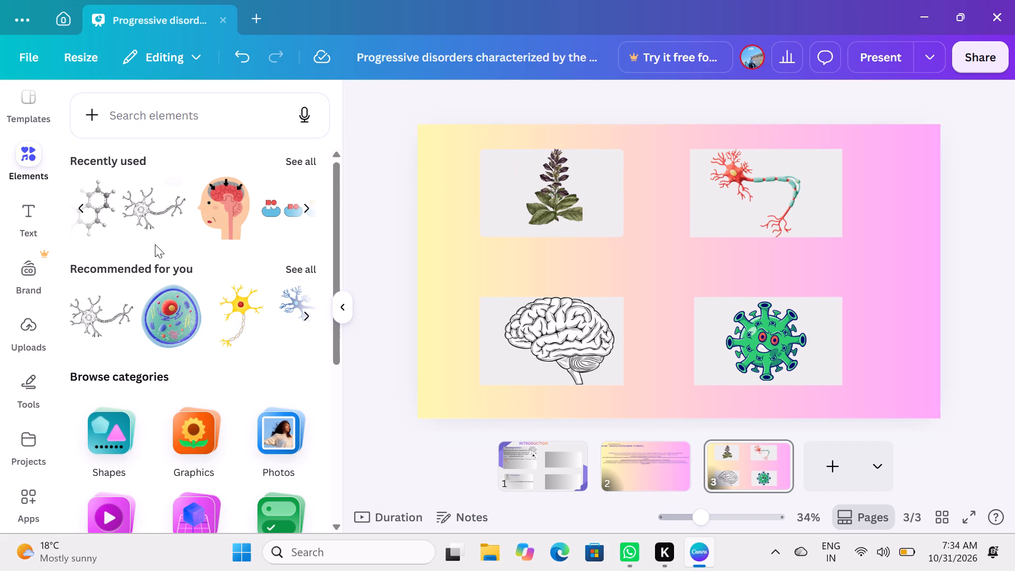
# Add a bold "Herbal plants" text label in the upper-left corner of the plant's box on page 3.
pyautogui.click(32, 224)
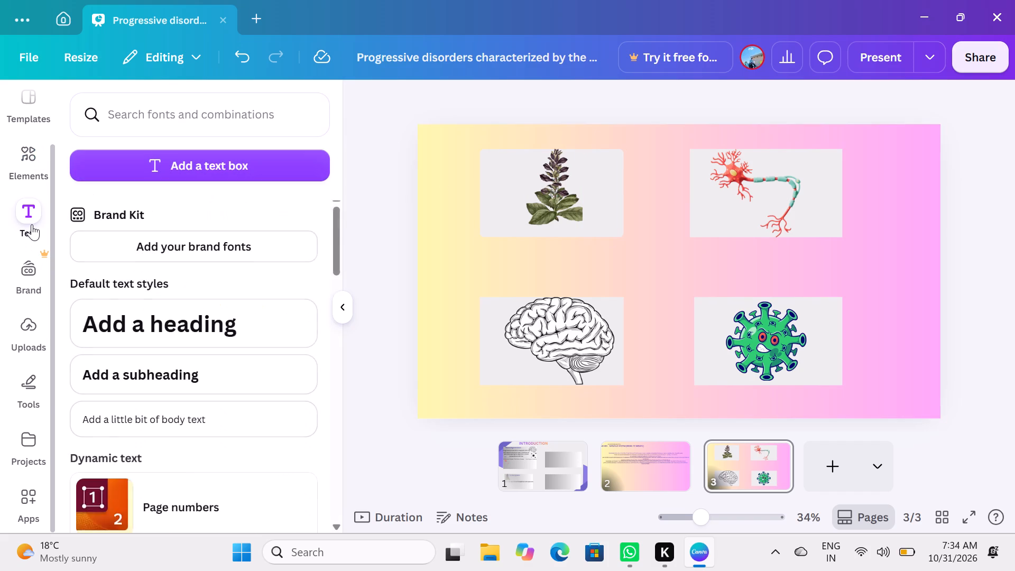
pyautogui.click(196, 173)
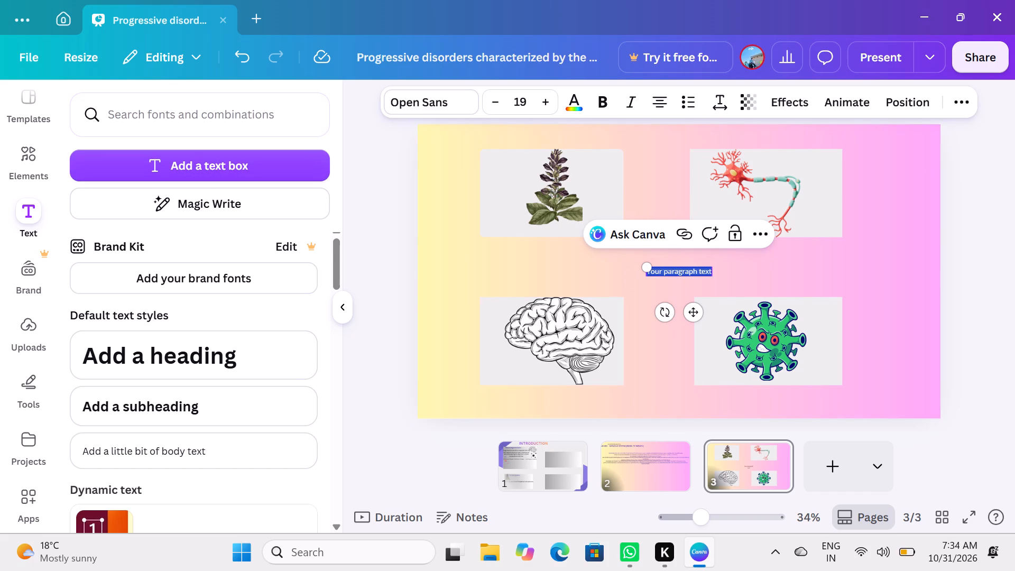
pyautogui.press('BackSpace')
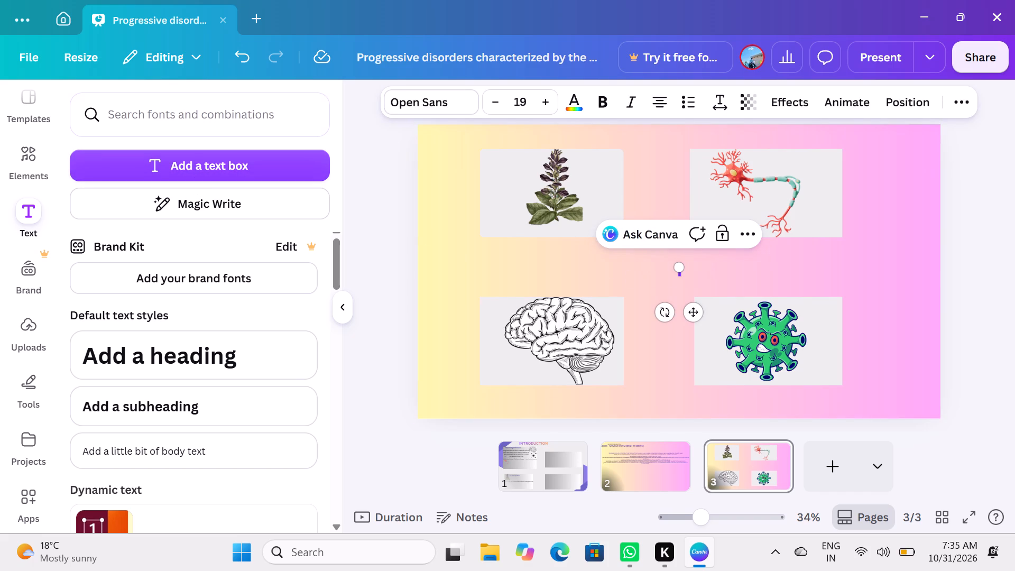
pyautogui.write('herba')
pyautogui.write('l pla')
pyautogui.press('n')
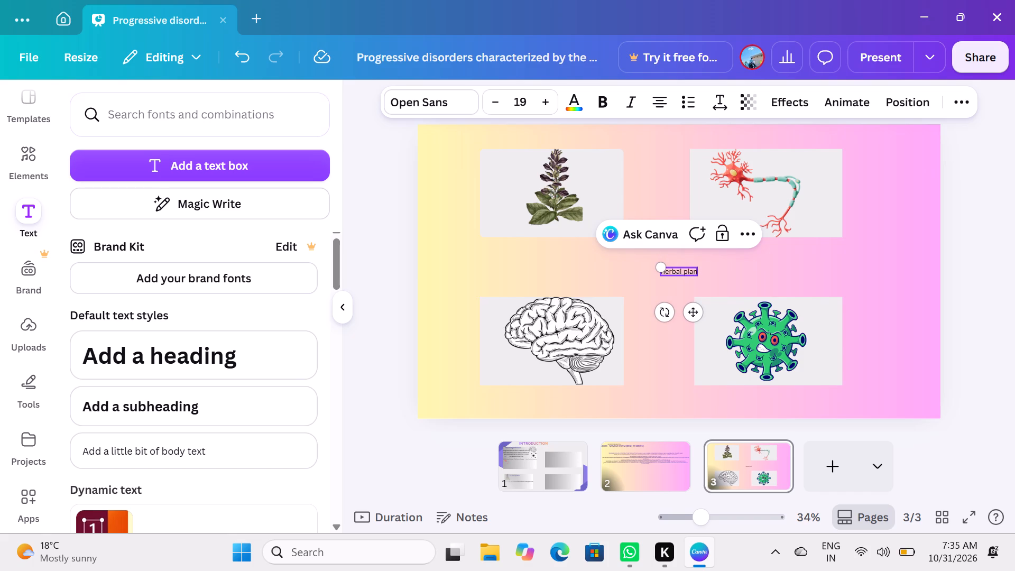
pyautogui.write('ts')
pyautogui.click(662, 273)
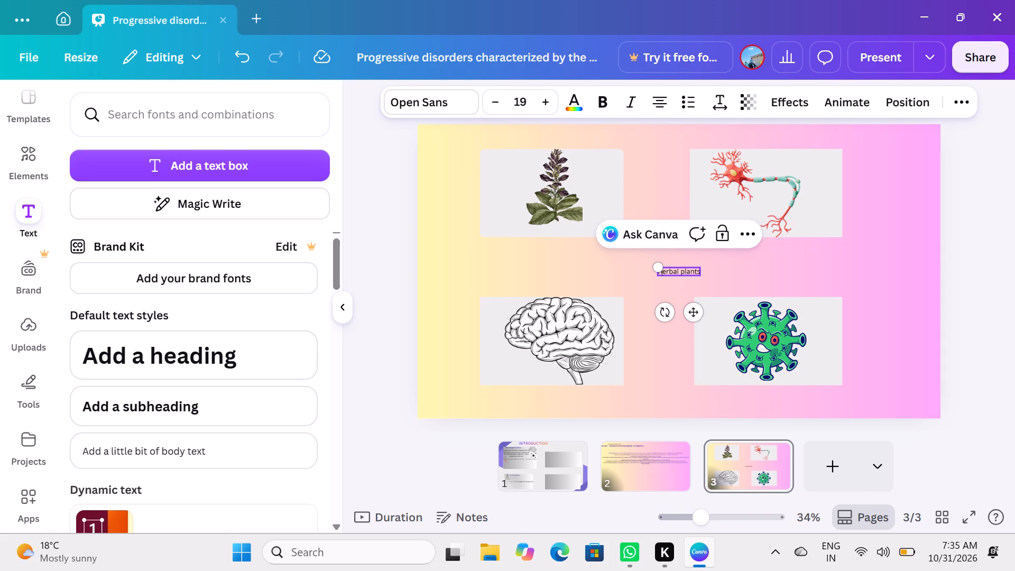
pyautogui.press('BackSpace')
pyautogui.press('h')
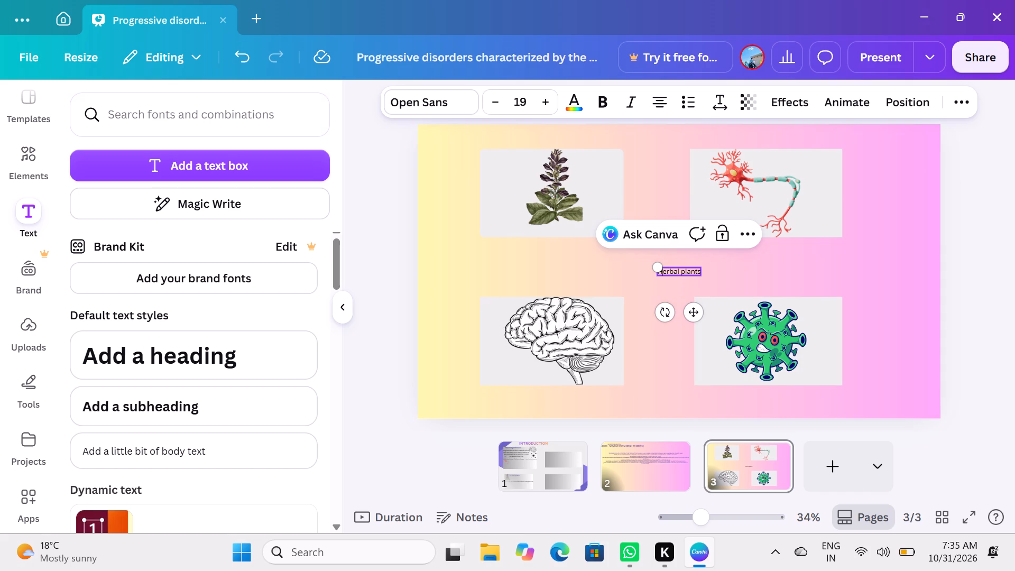
pyautogui.click(686, 314)
pyautogui.click(686, 314)
pyautogui.moveTo(686, 314); pyautogui.dragTo(514, 205)
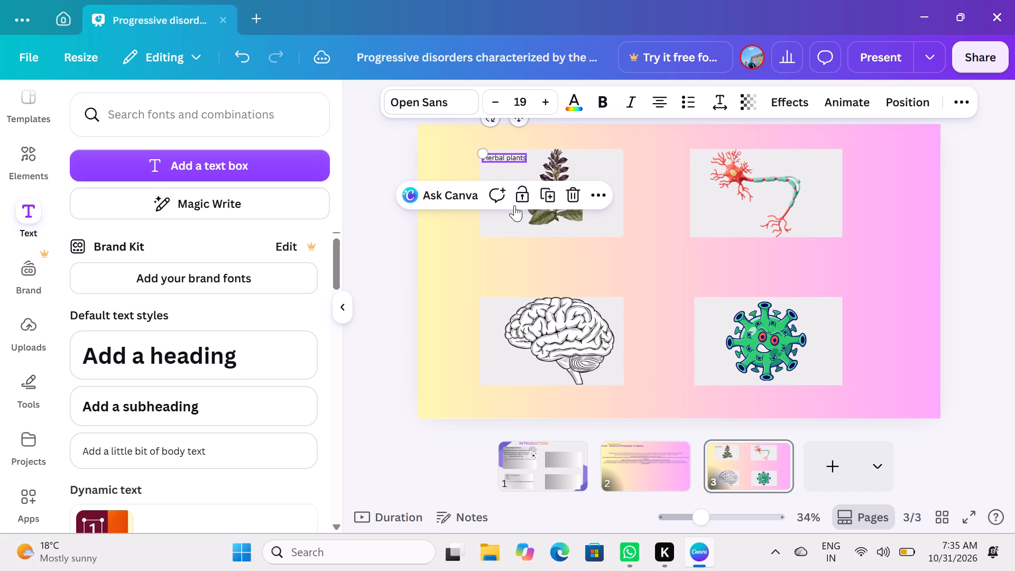
pyautogui.click(603, 91)
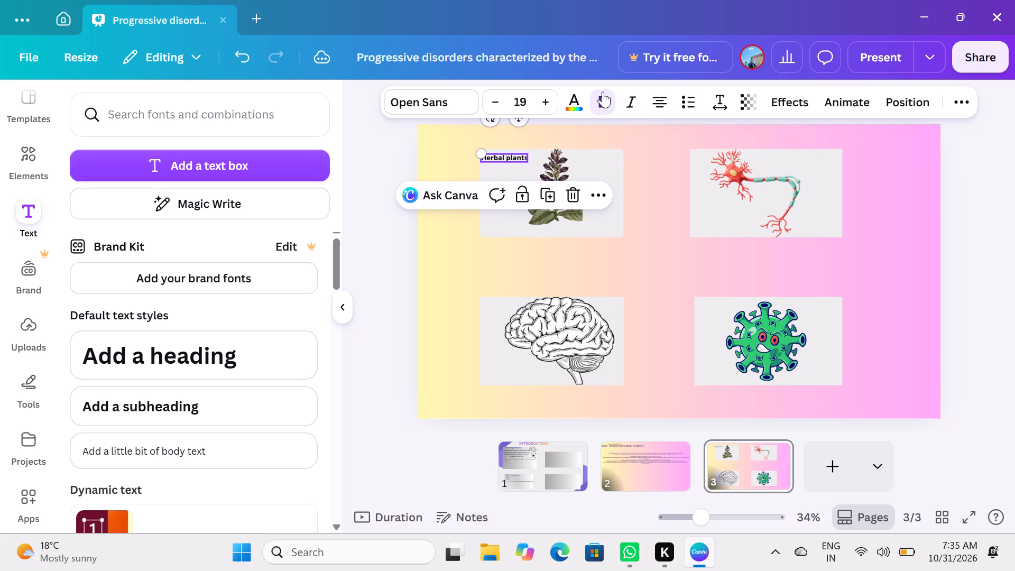
pyautogui.click(668, 229)
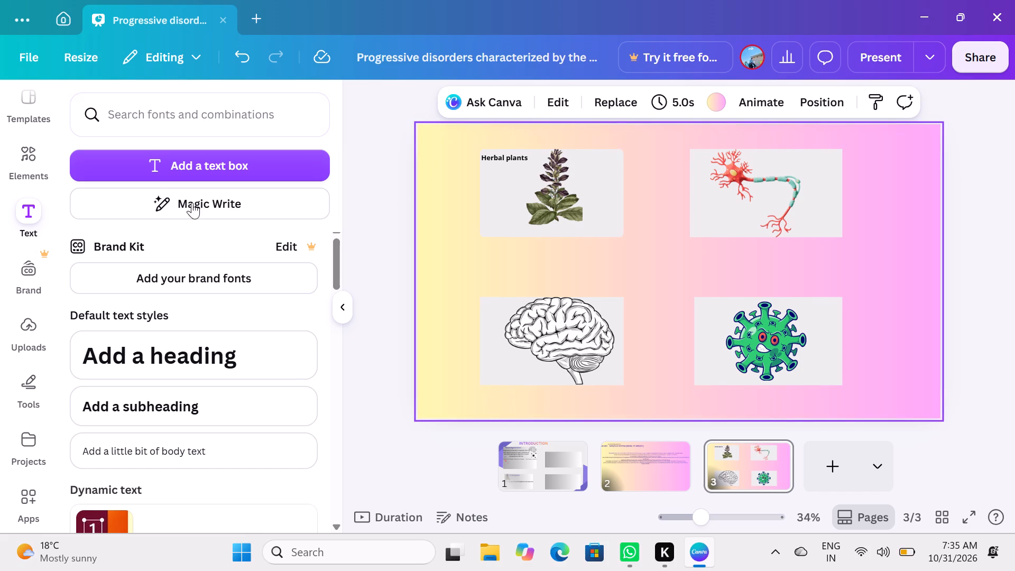
# Add a bold "Neurons" text label near the top of the neuron's box, level with the "Herbal plants" label.
pyautogui.click(216, 151)
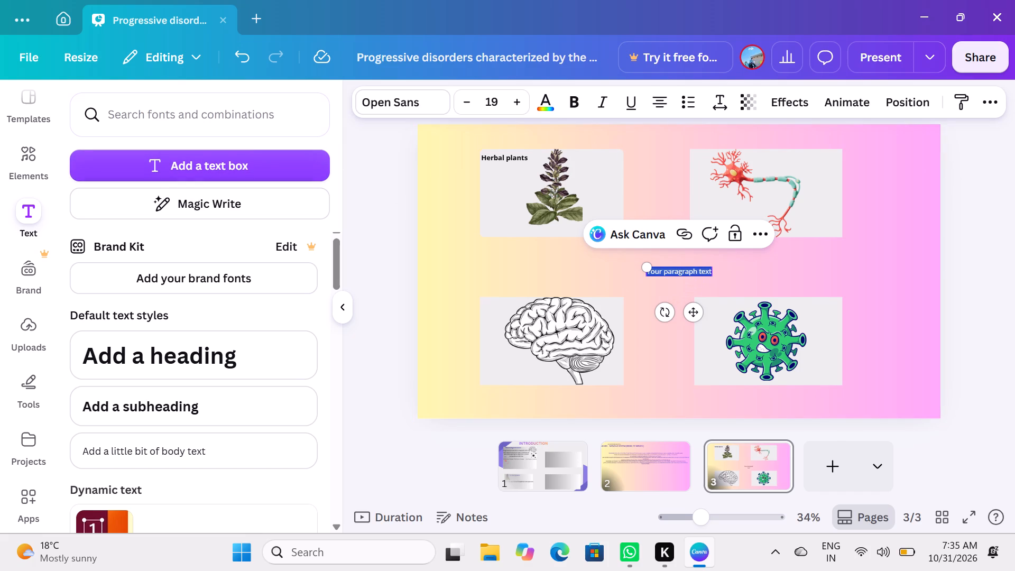
pyautogui.press('BackSpace')
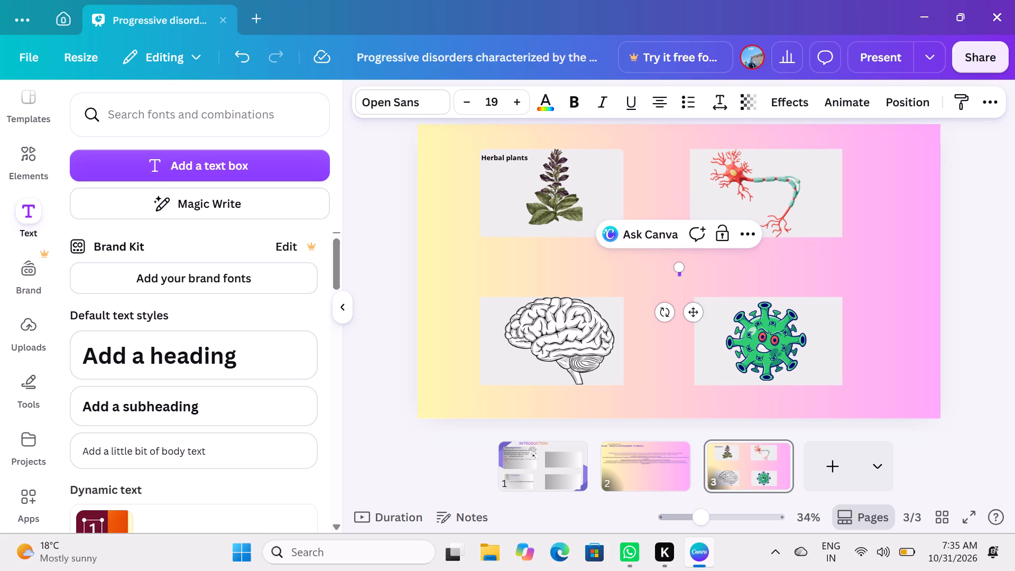
pyautogui.press('n')
pyautogui.write('eur')
pyautogui.write('ons')
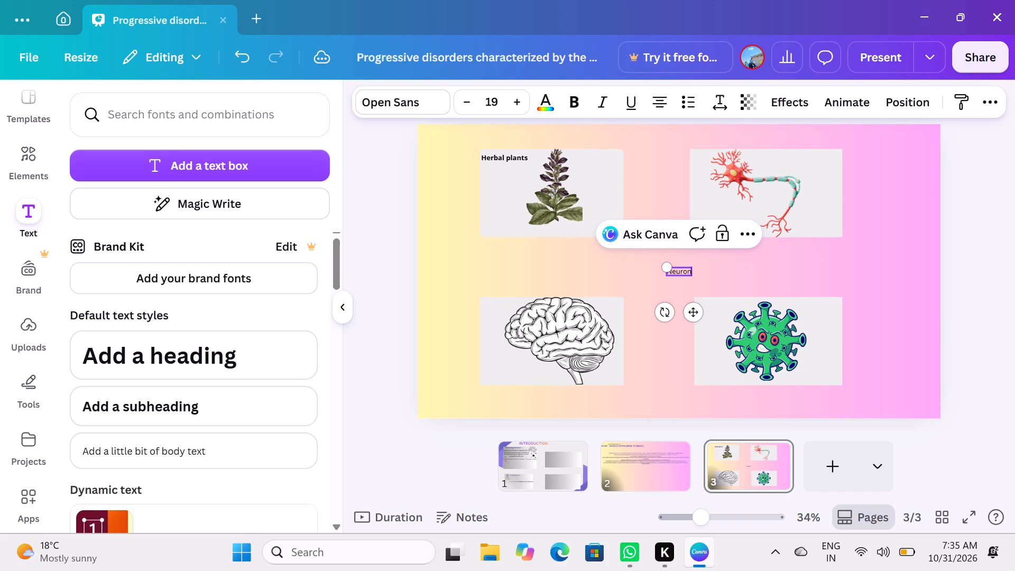
pyautogui.click(691, 307)
pyautogui.moveTo(691, 307); pyautogui.dragTo(785, 194)
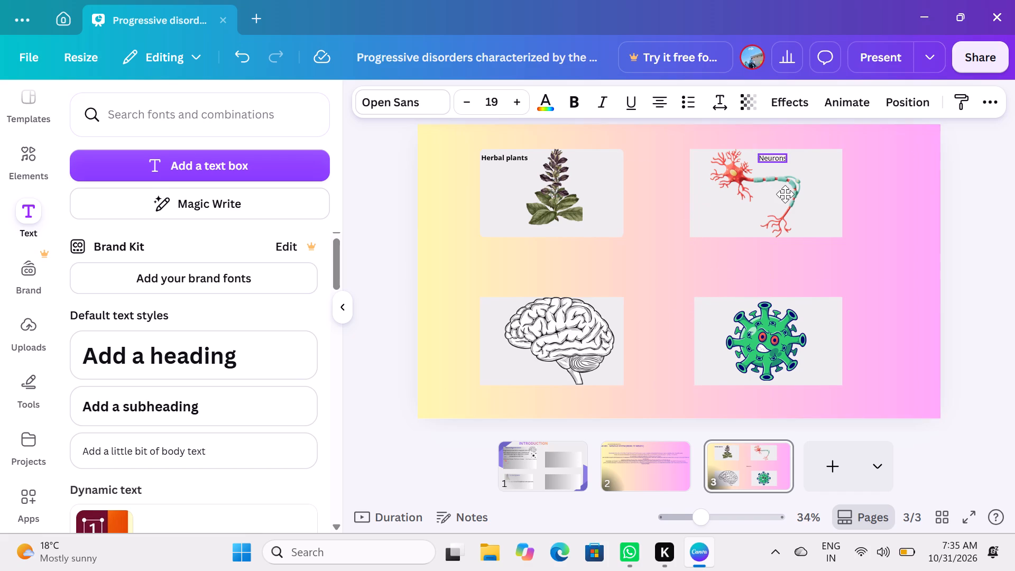
pyautogui.moveTo(785, 194); pyautogui.dragTo(786, 195)
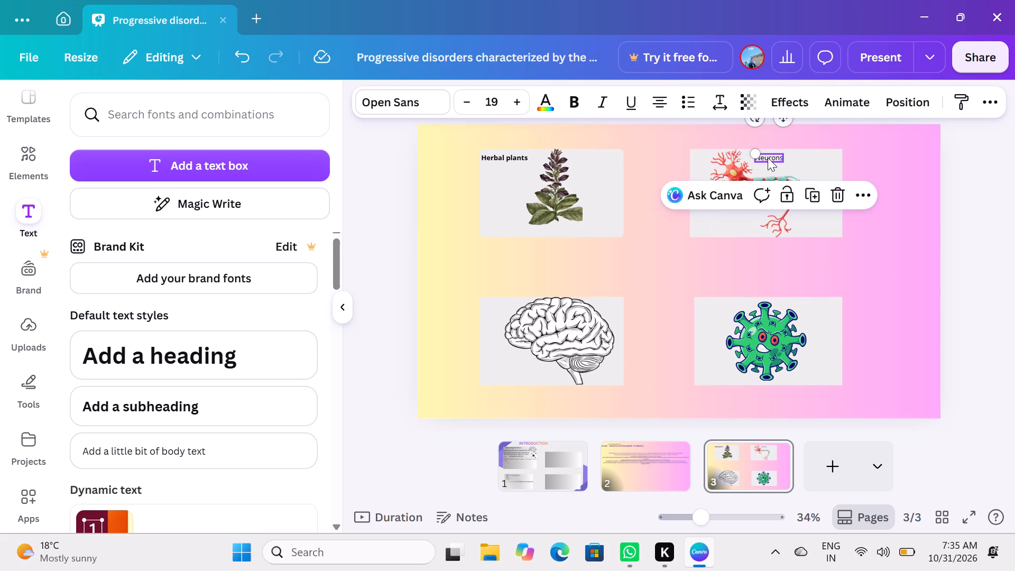
pyautogui.click(571, 99)
pyautogui.click(658, 159)
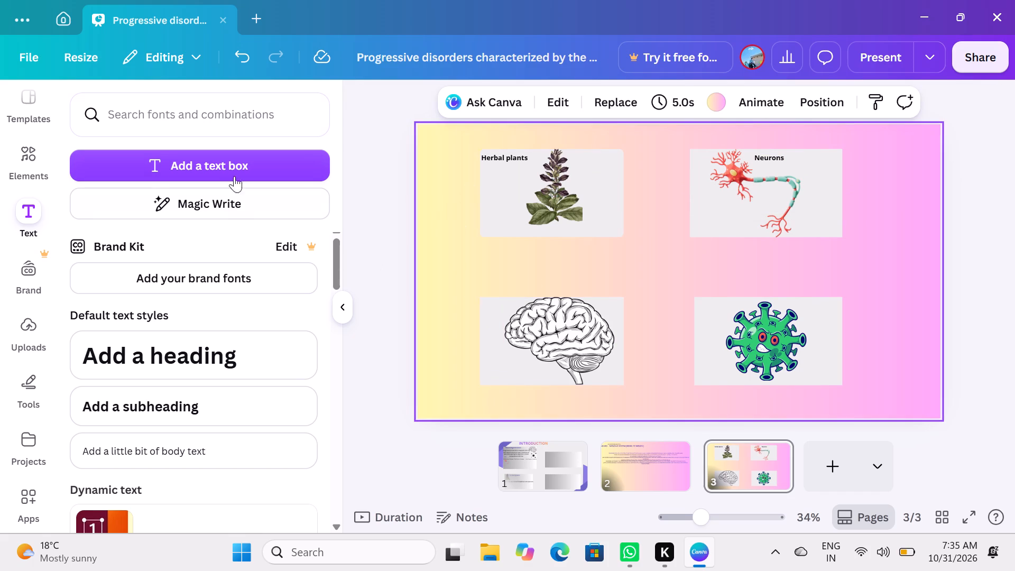
# Add a bold "Neurodegeneration" text label in the lower-left corner of the brain's box on page 3.
pyautogui.click(246, 159)
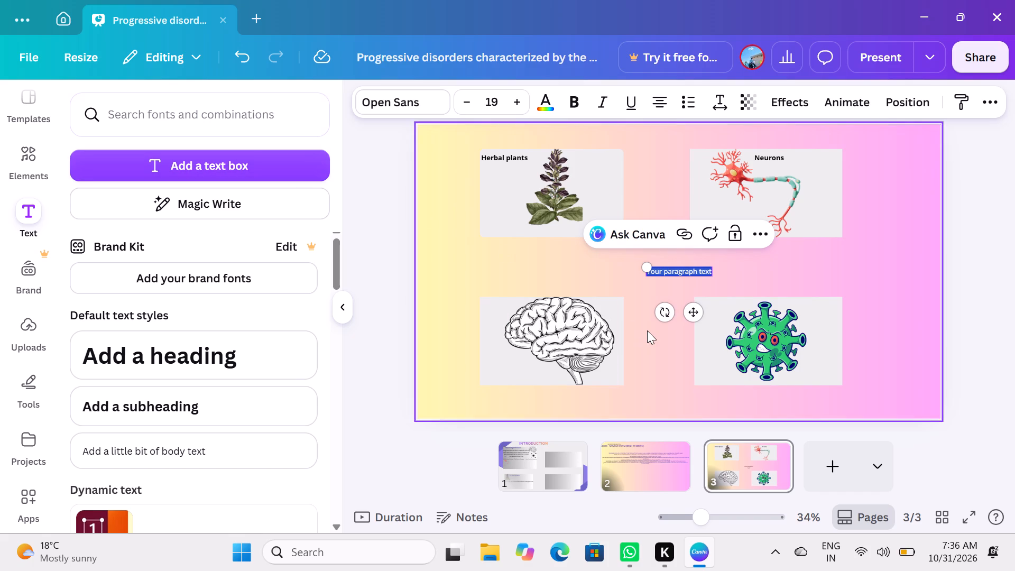
pyautogui.press('BackSpace')
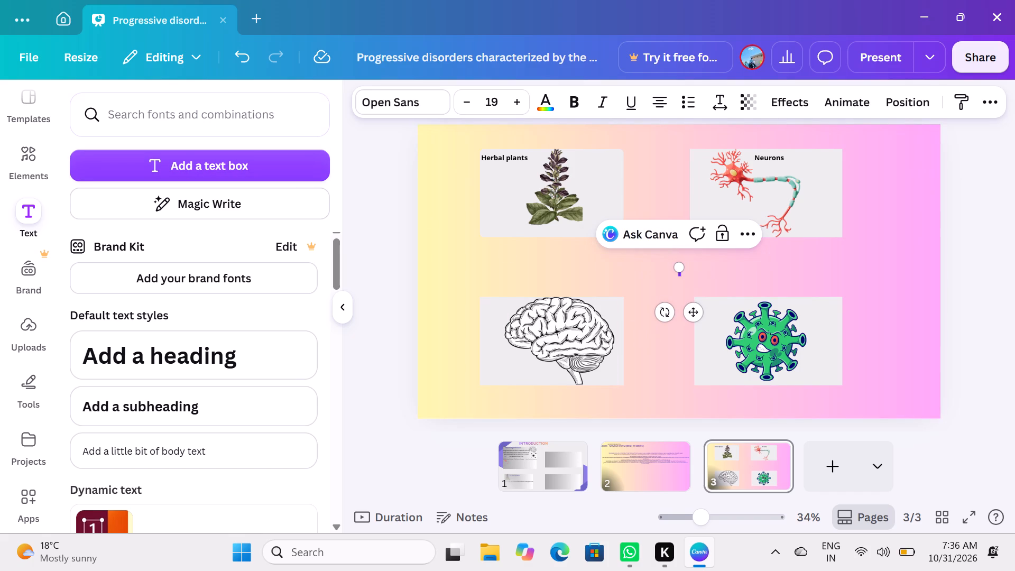
pyautogui.press('n')
pyautogui.press('w')
pyautogui.press('BackSpace')
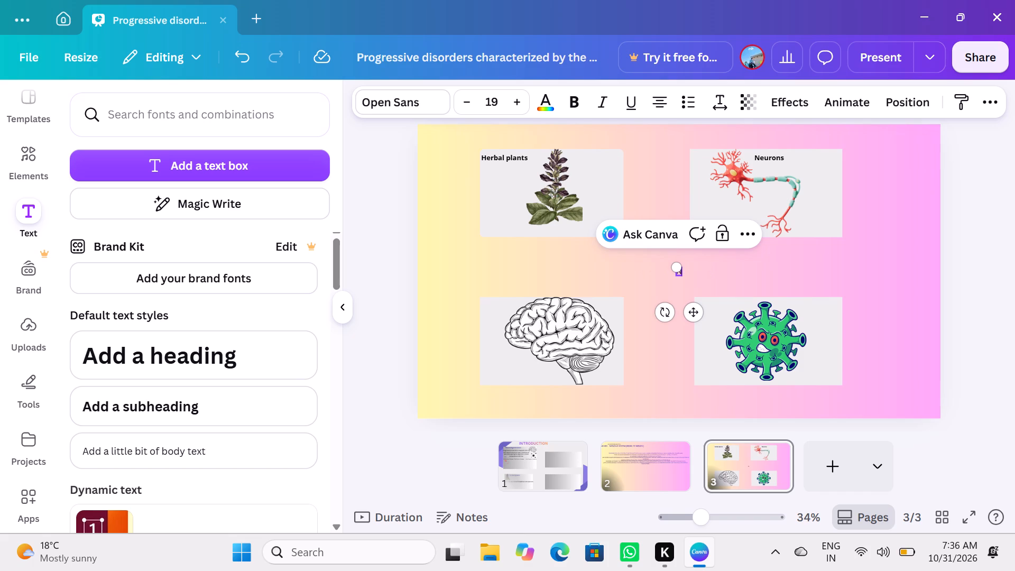
pyautogui.press('e')
pyautogui.write('urodege')
pyautogui.write('neration')
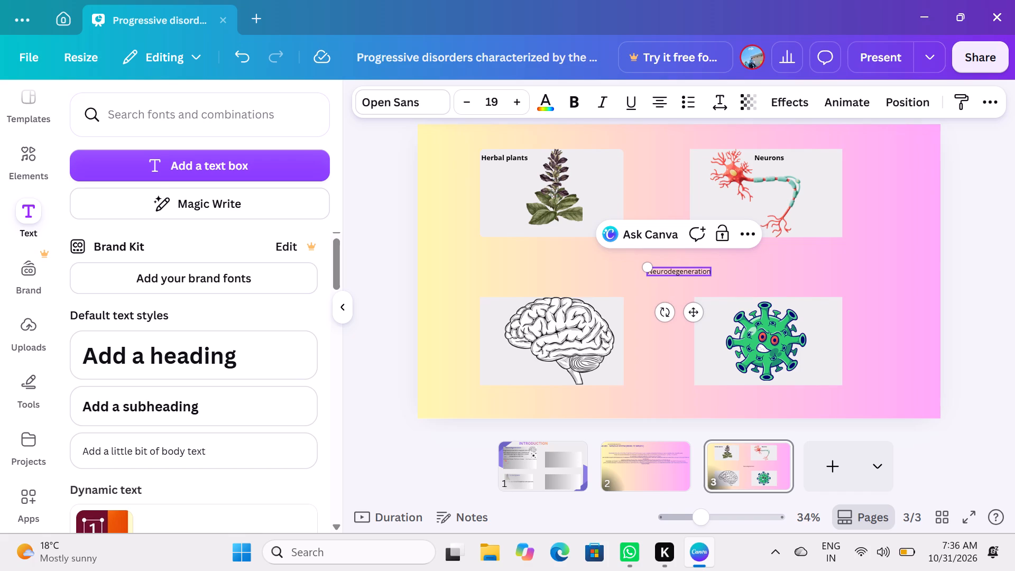
pyautogui.click(694, 312)
pyautogui.moveTo(694, 312); pyautogui.dragTo(529, 349)
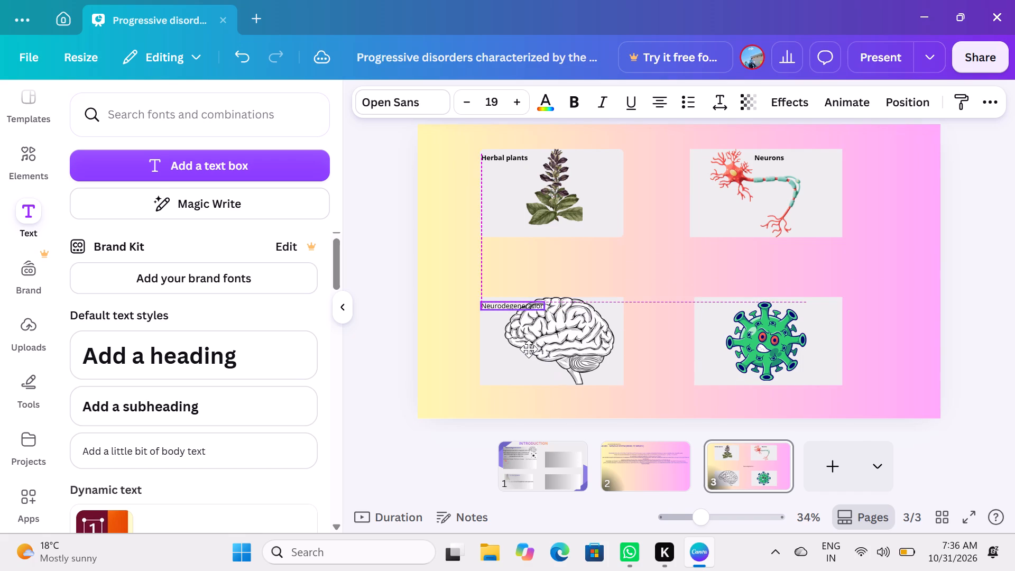
pyautogui.moveTo(529, 349); pyautogui.dragTo(539, 413)
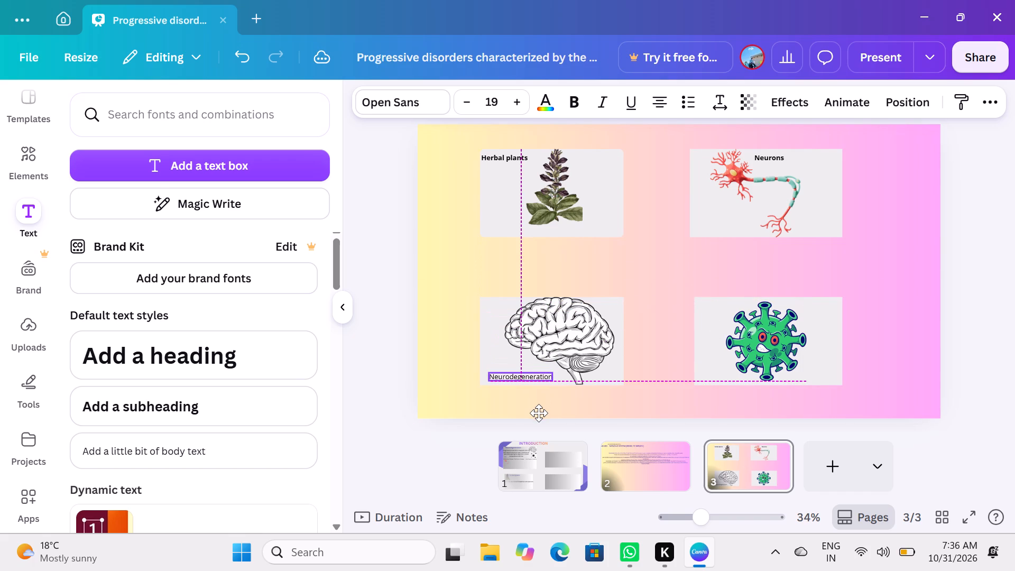
pyautogui.moveTo(539, 413); pyautogui.dragTo(539, 412)
pyautogui.click(577, 107)
pyautogui.click(728, 258)
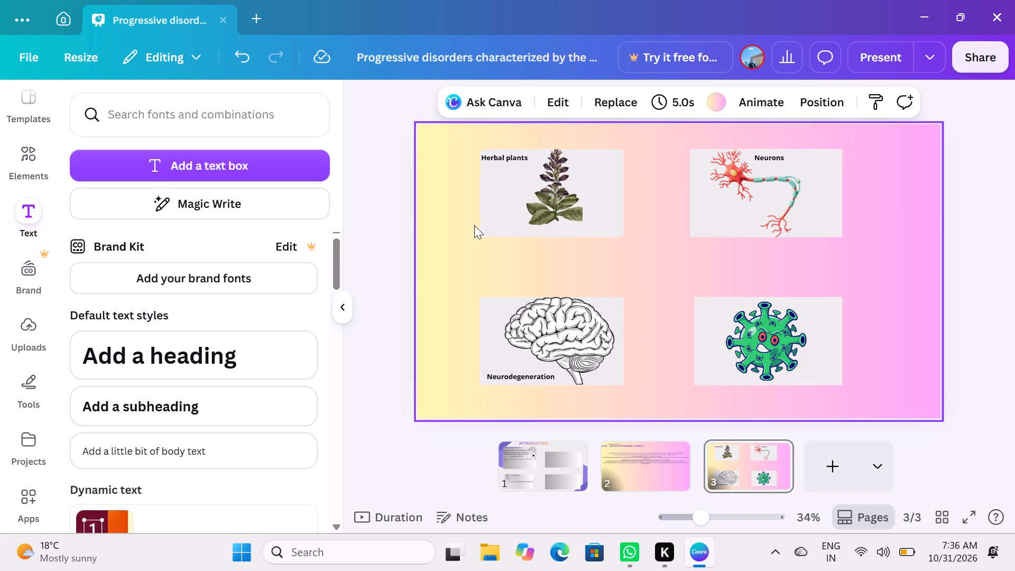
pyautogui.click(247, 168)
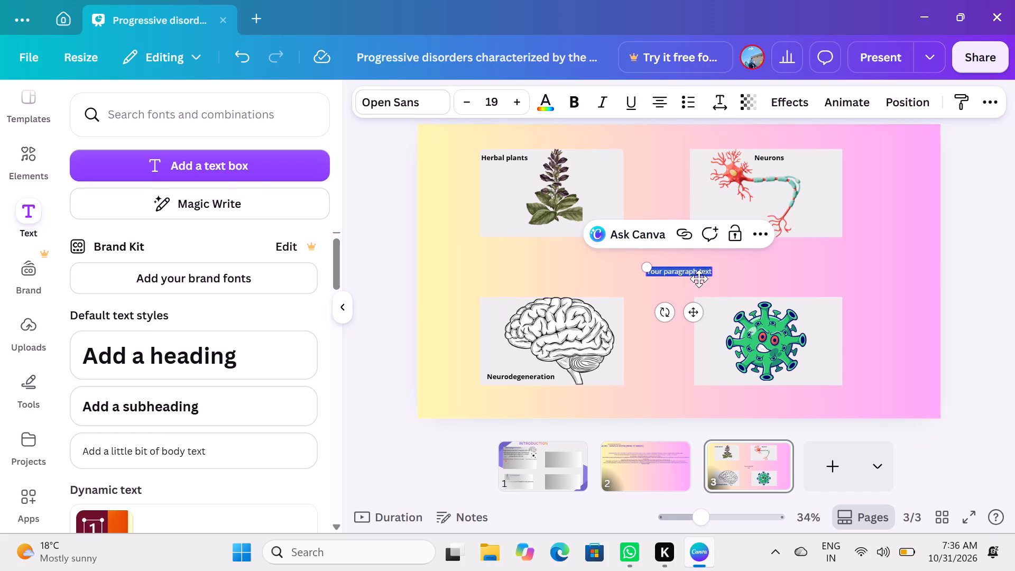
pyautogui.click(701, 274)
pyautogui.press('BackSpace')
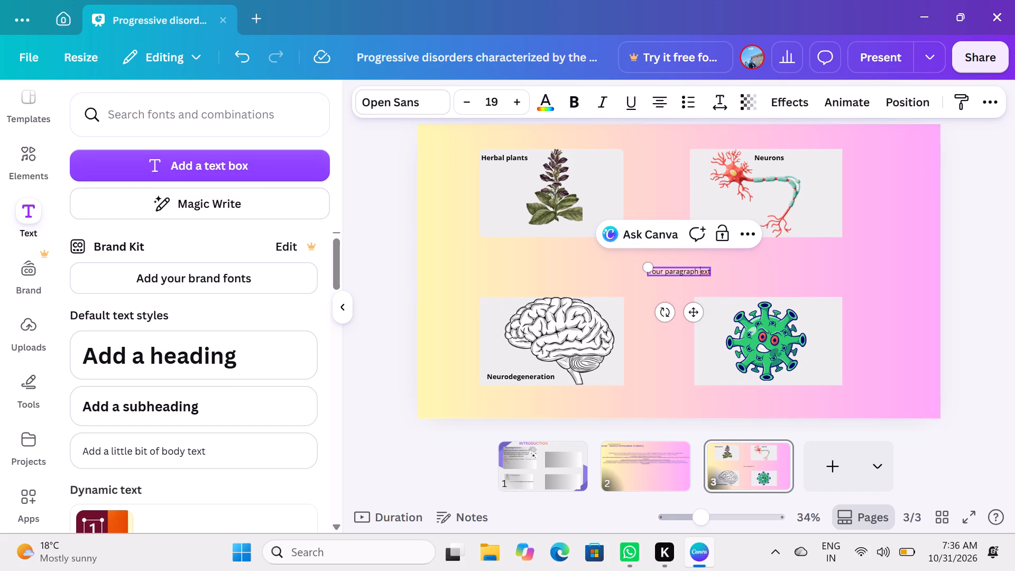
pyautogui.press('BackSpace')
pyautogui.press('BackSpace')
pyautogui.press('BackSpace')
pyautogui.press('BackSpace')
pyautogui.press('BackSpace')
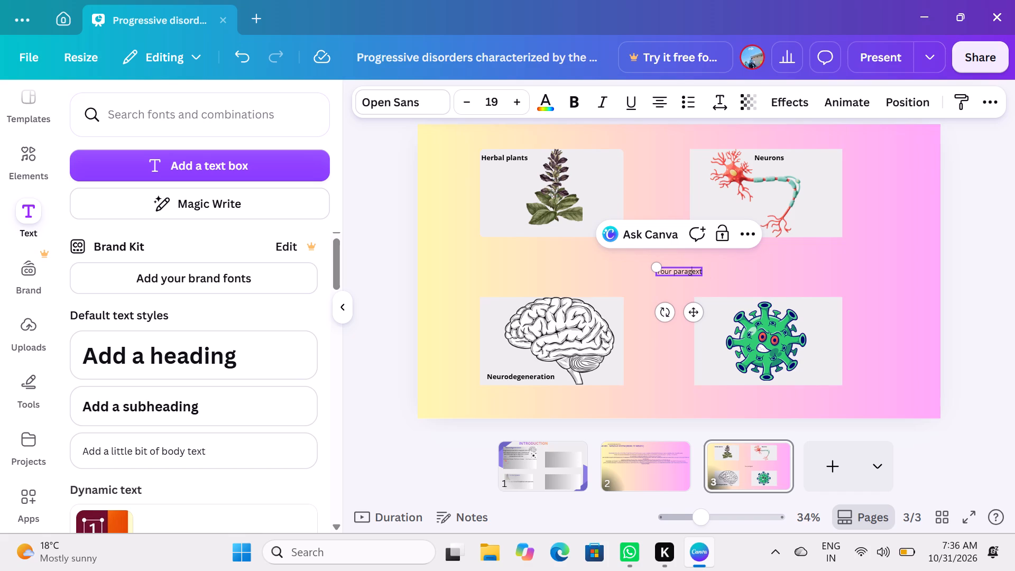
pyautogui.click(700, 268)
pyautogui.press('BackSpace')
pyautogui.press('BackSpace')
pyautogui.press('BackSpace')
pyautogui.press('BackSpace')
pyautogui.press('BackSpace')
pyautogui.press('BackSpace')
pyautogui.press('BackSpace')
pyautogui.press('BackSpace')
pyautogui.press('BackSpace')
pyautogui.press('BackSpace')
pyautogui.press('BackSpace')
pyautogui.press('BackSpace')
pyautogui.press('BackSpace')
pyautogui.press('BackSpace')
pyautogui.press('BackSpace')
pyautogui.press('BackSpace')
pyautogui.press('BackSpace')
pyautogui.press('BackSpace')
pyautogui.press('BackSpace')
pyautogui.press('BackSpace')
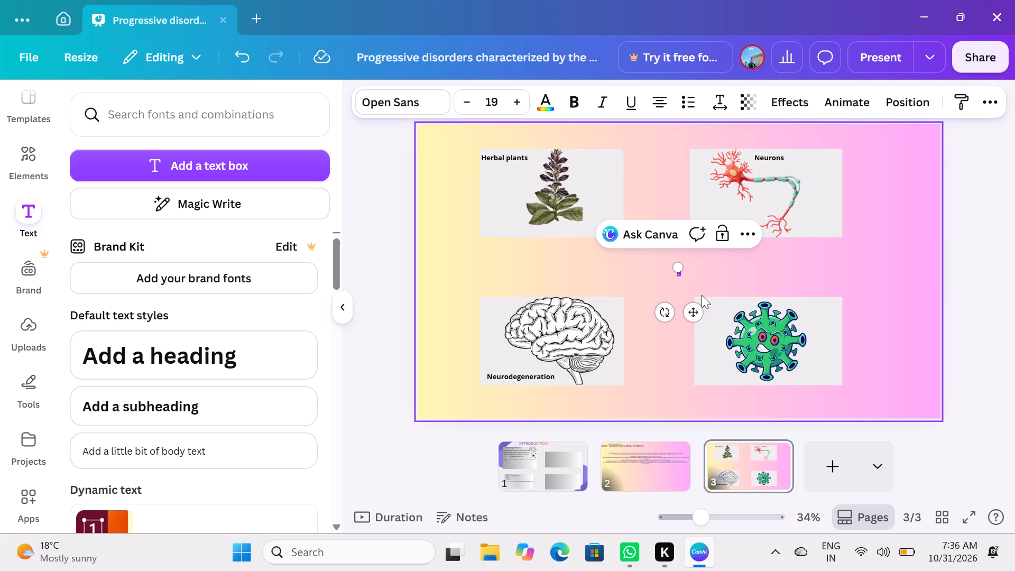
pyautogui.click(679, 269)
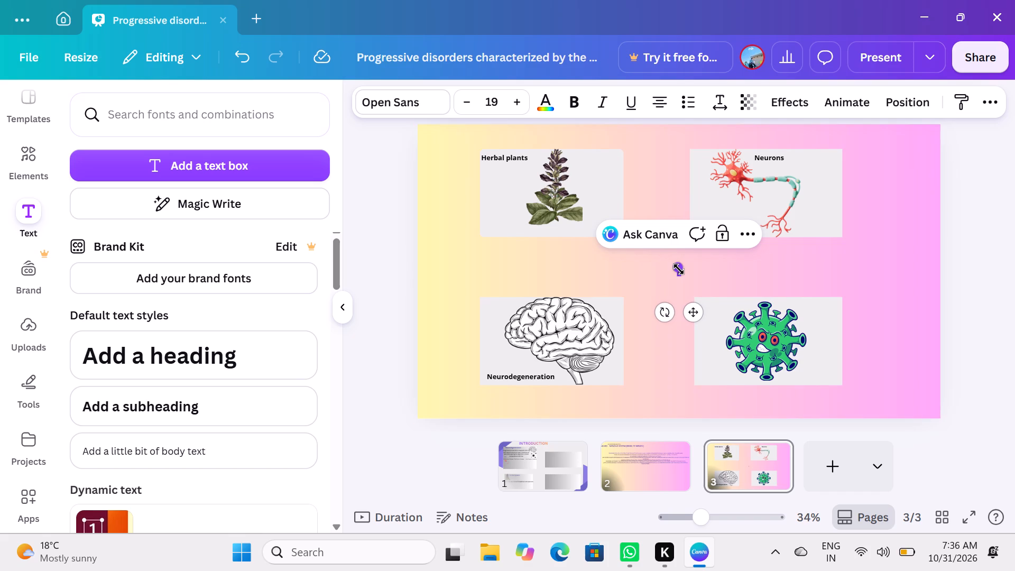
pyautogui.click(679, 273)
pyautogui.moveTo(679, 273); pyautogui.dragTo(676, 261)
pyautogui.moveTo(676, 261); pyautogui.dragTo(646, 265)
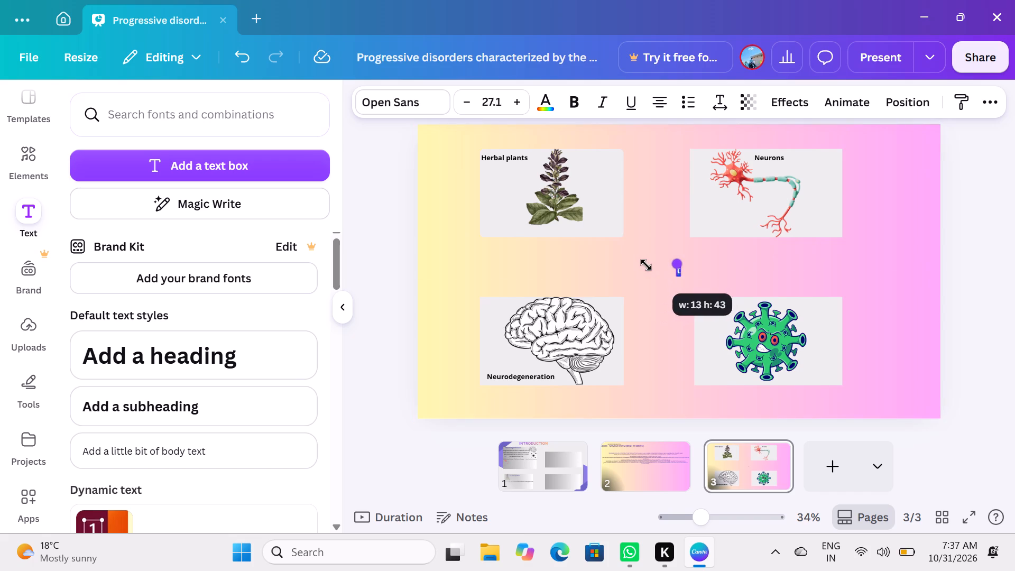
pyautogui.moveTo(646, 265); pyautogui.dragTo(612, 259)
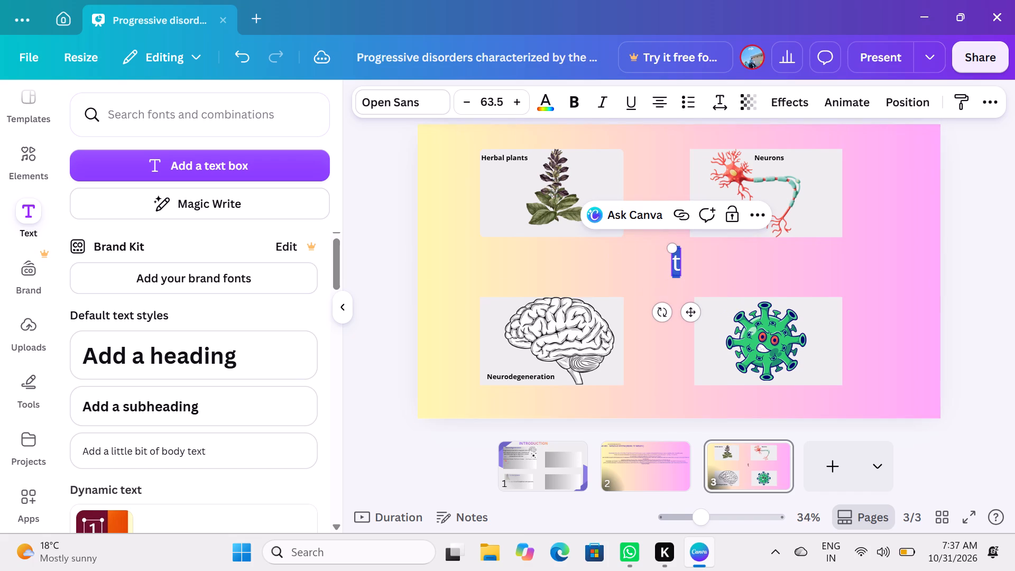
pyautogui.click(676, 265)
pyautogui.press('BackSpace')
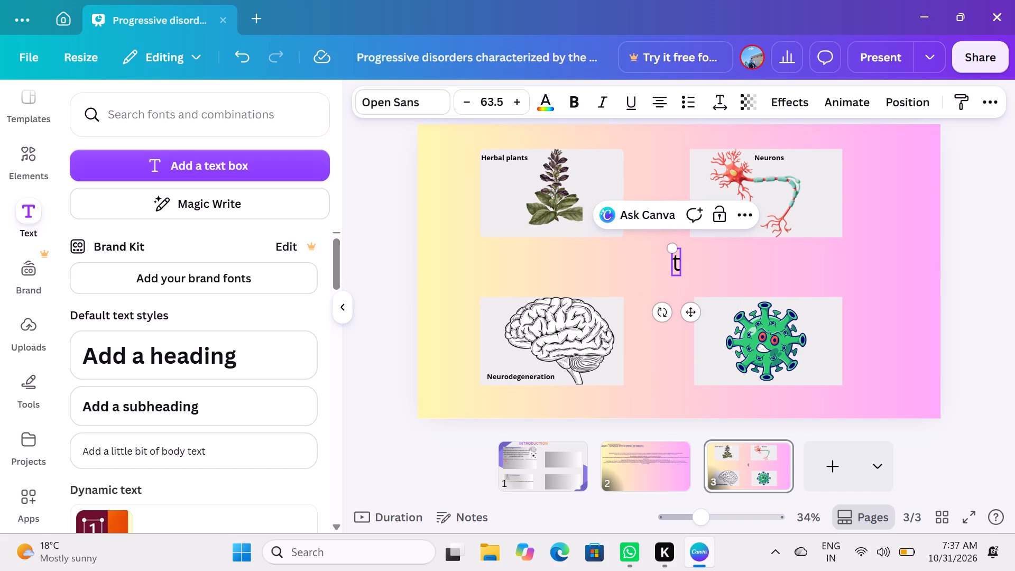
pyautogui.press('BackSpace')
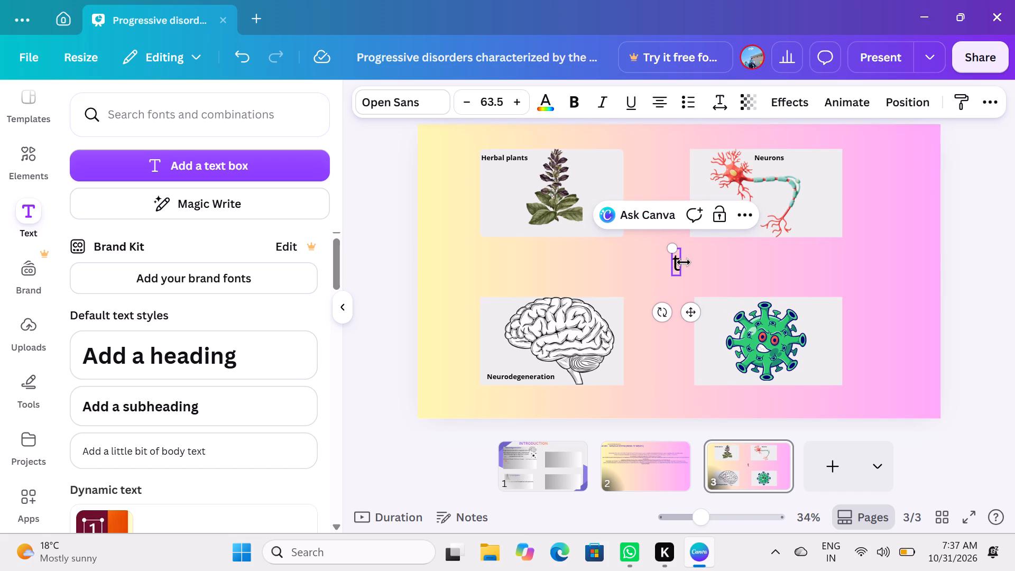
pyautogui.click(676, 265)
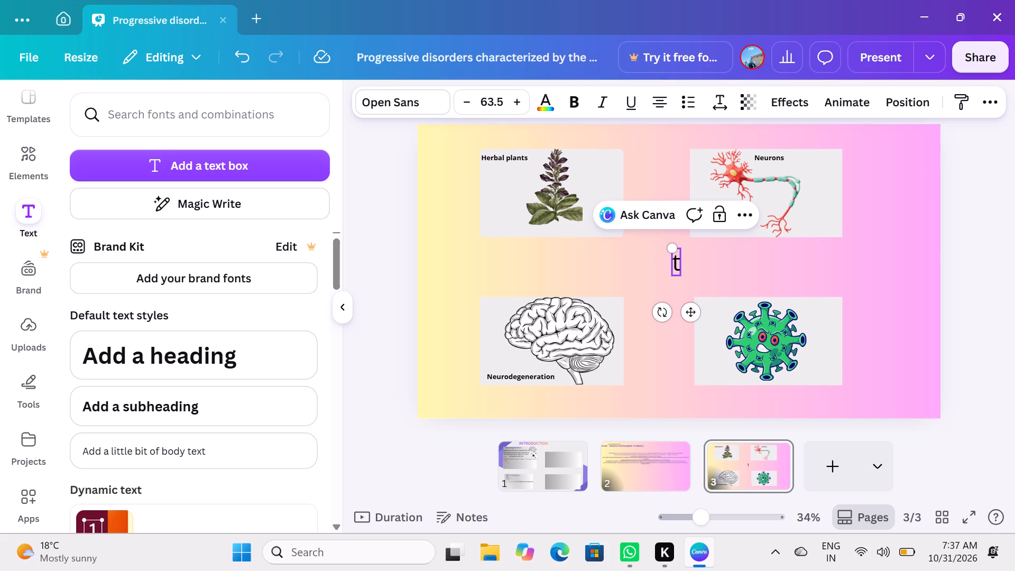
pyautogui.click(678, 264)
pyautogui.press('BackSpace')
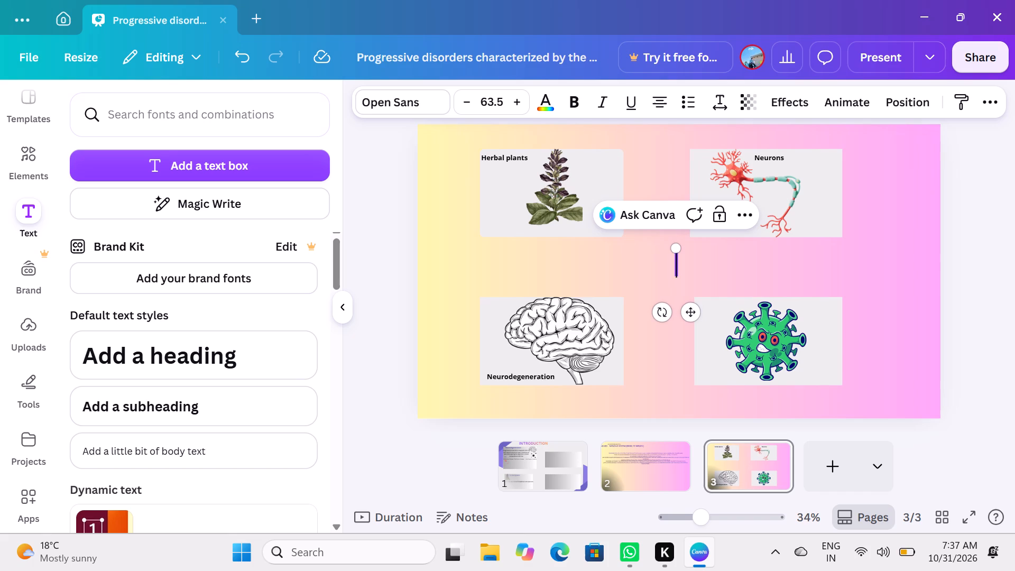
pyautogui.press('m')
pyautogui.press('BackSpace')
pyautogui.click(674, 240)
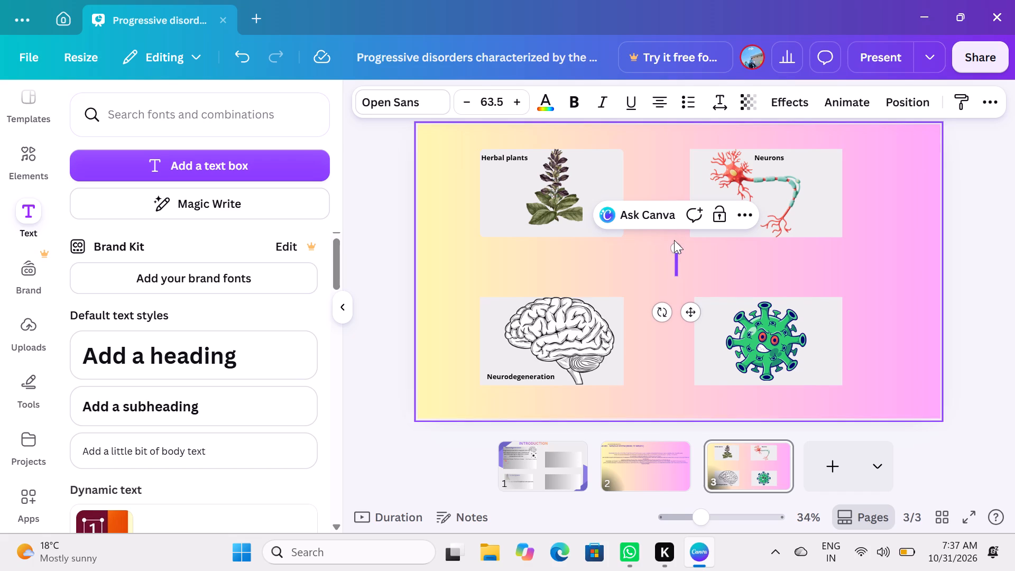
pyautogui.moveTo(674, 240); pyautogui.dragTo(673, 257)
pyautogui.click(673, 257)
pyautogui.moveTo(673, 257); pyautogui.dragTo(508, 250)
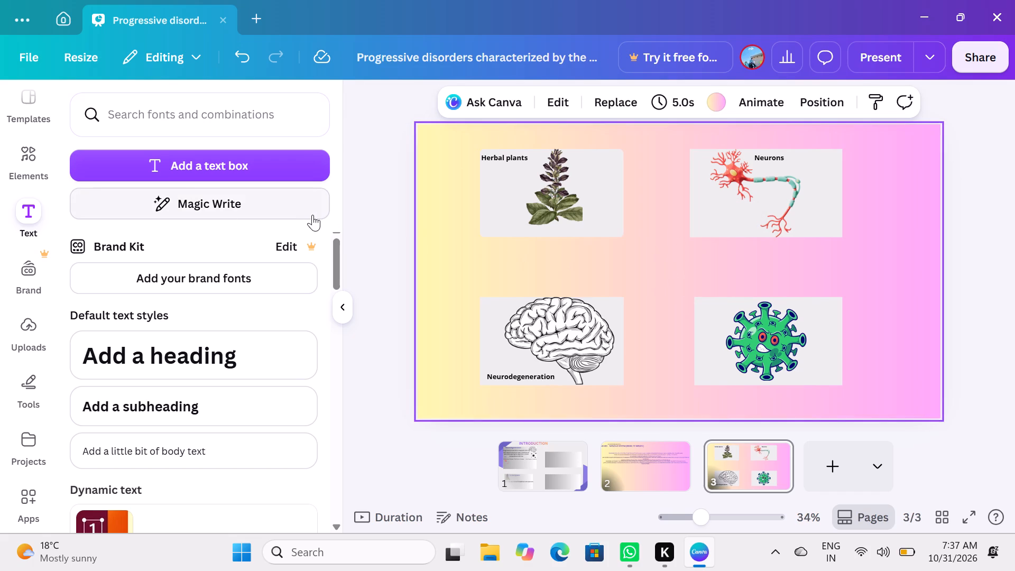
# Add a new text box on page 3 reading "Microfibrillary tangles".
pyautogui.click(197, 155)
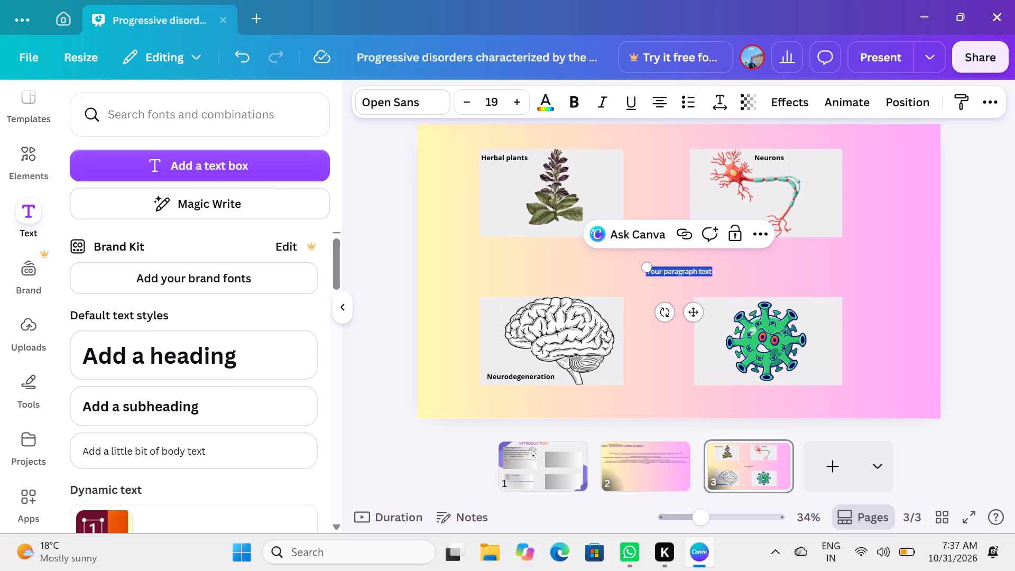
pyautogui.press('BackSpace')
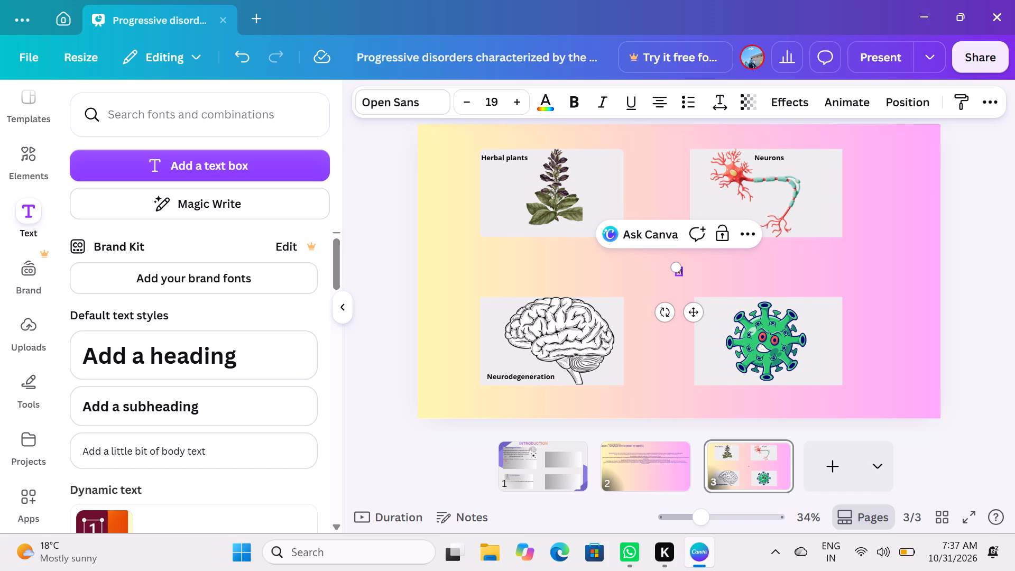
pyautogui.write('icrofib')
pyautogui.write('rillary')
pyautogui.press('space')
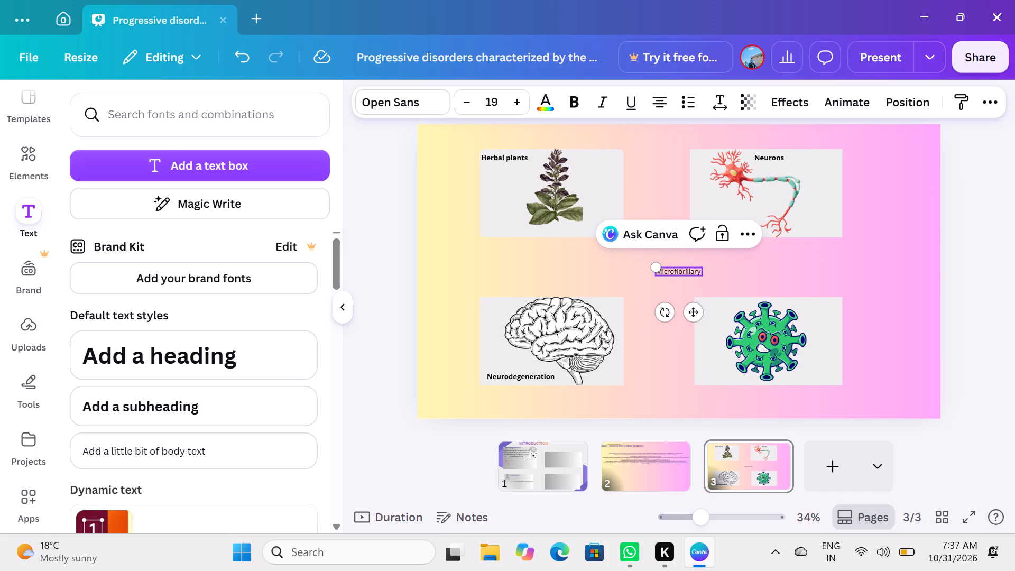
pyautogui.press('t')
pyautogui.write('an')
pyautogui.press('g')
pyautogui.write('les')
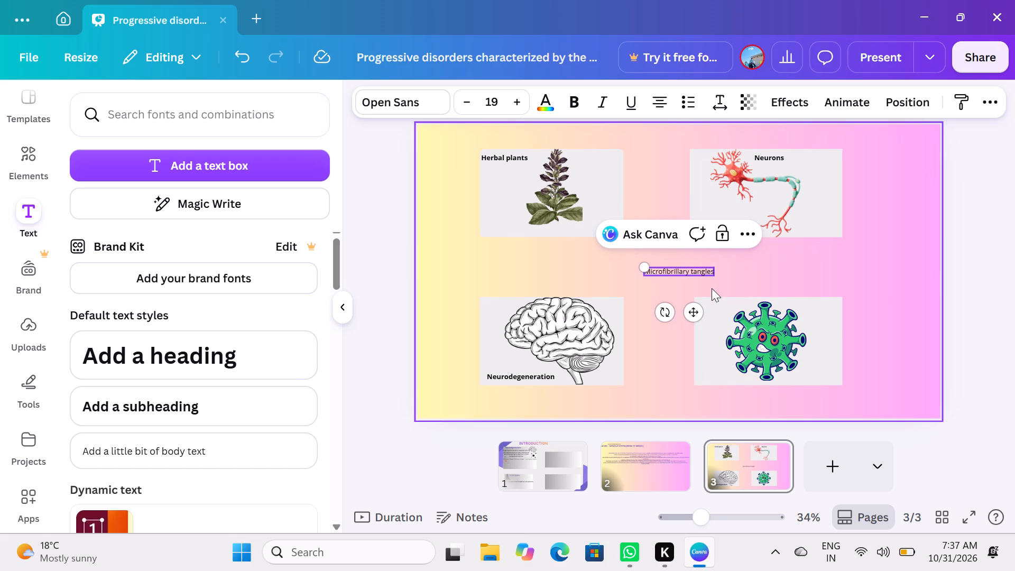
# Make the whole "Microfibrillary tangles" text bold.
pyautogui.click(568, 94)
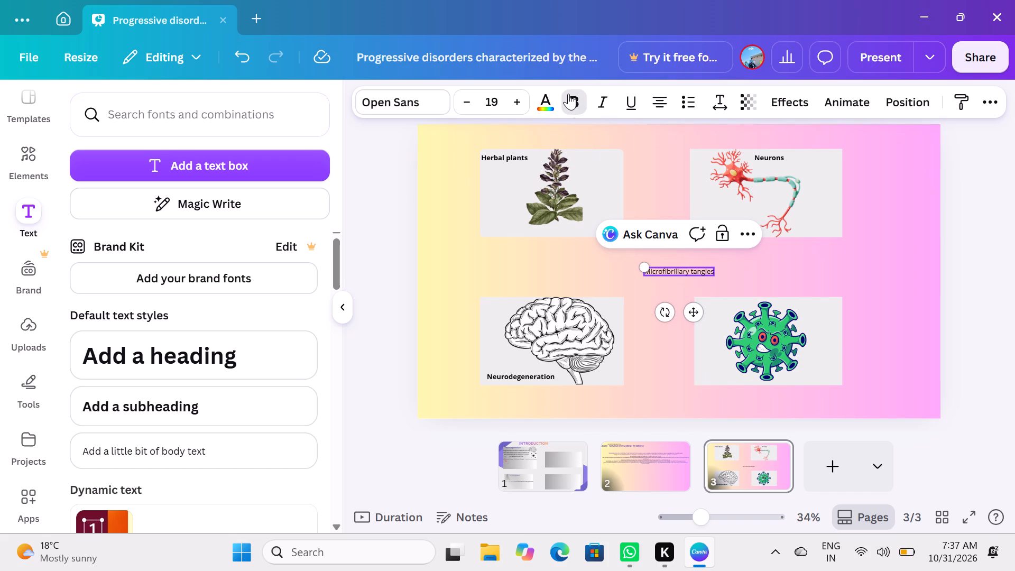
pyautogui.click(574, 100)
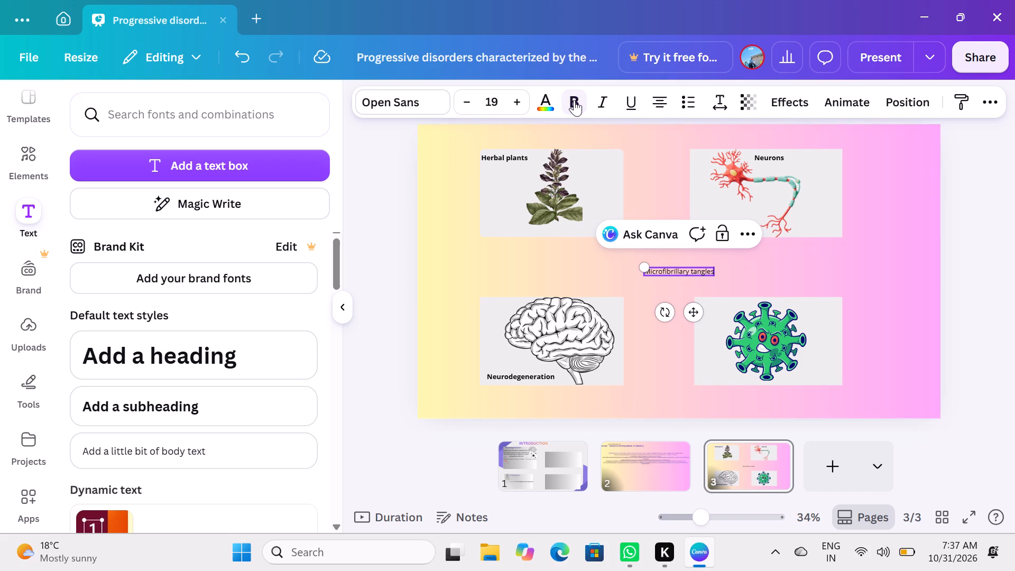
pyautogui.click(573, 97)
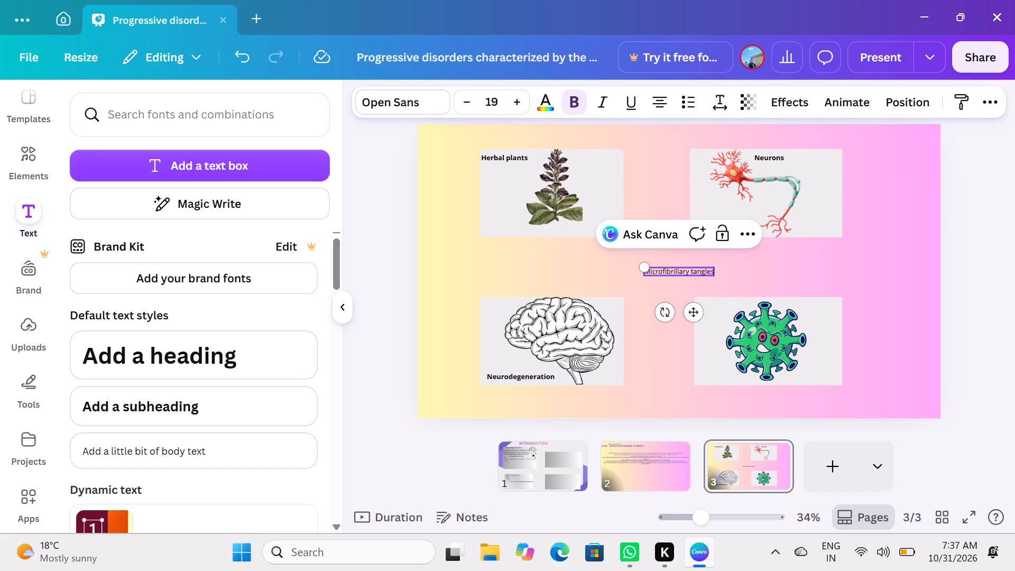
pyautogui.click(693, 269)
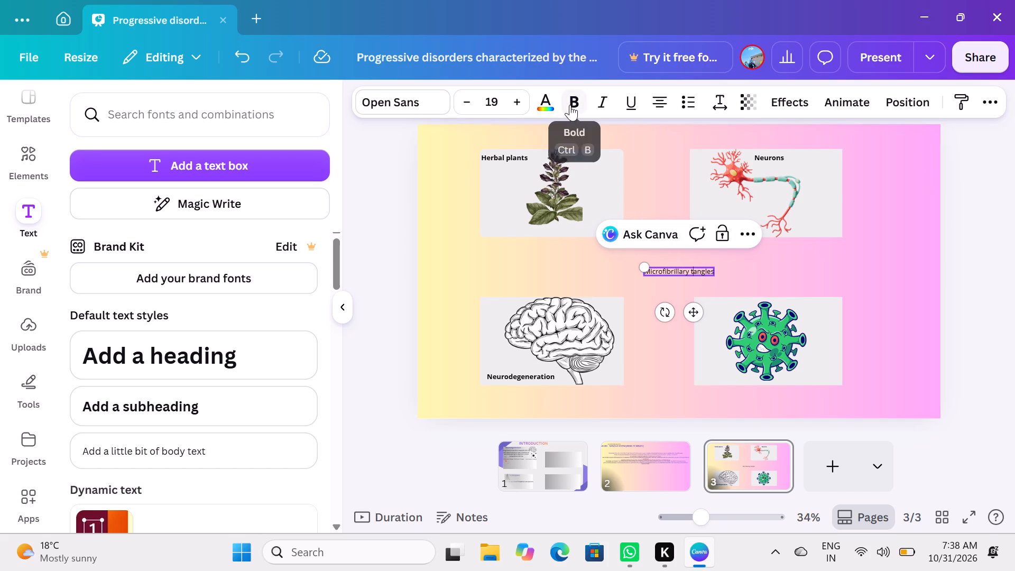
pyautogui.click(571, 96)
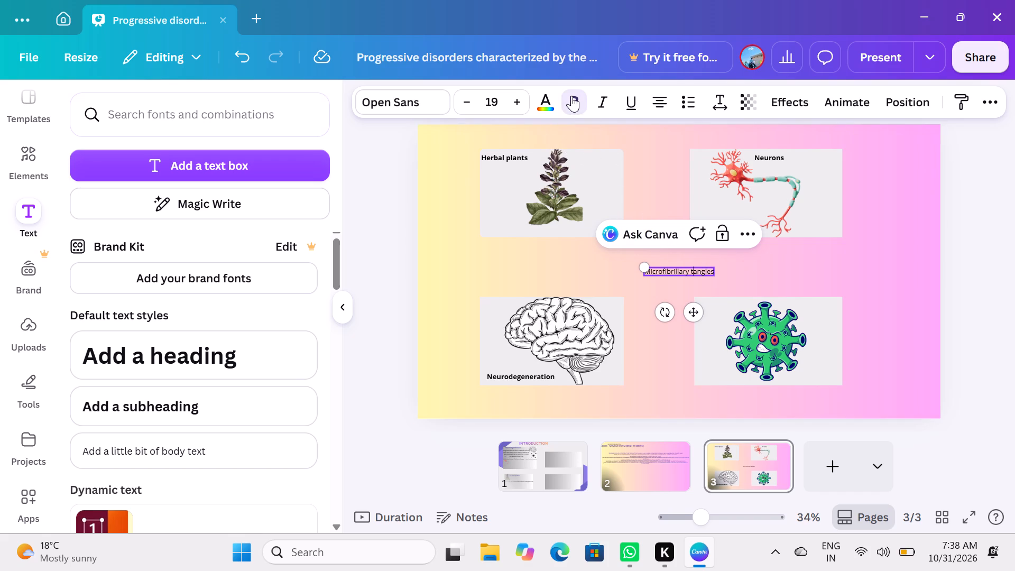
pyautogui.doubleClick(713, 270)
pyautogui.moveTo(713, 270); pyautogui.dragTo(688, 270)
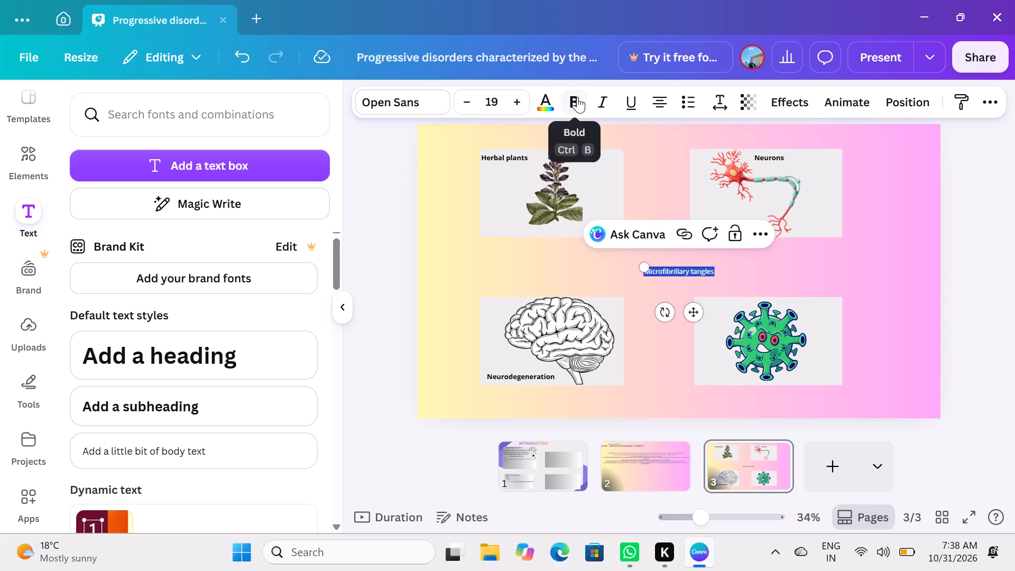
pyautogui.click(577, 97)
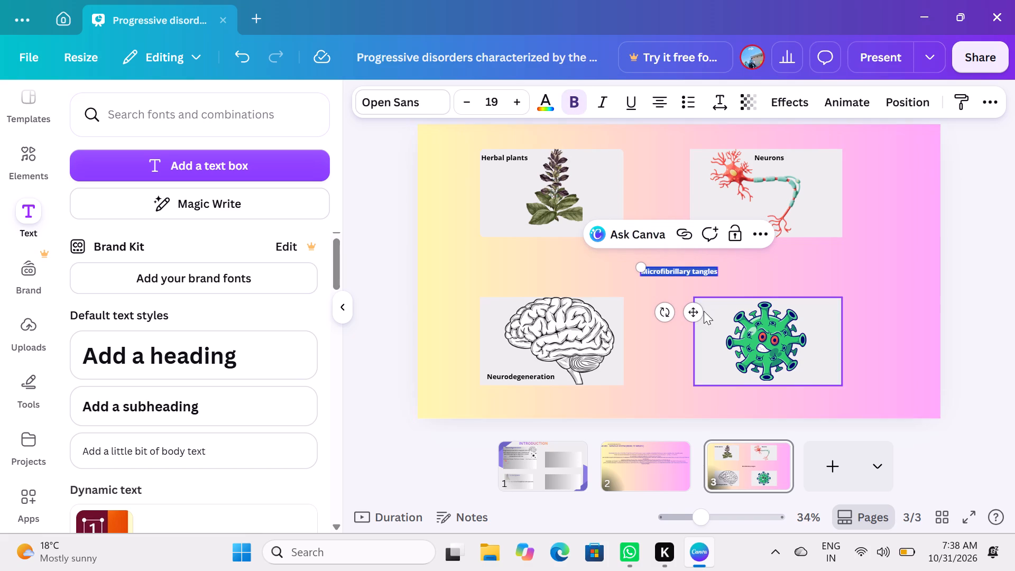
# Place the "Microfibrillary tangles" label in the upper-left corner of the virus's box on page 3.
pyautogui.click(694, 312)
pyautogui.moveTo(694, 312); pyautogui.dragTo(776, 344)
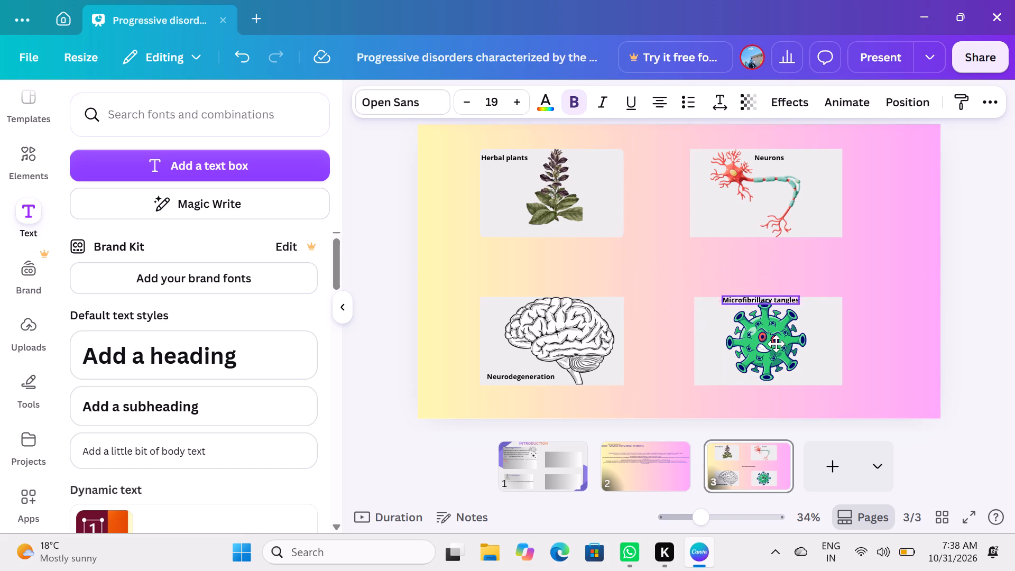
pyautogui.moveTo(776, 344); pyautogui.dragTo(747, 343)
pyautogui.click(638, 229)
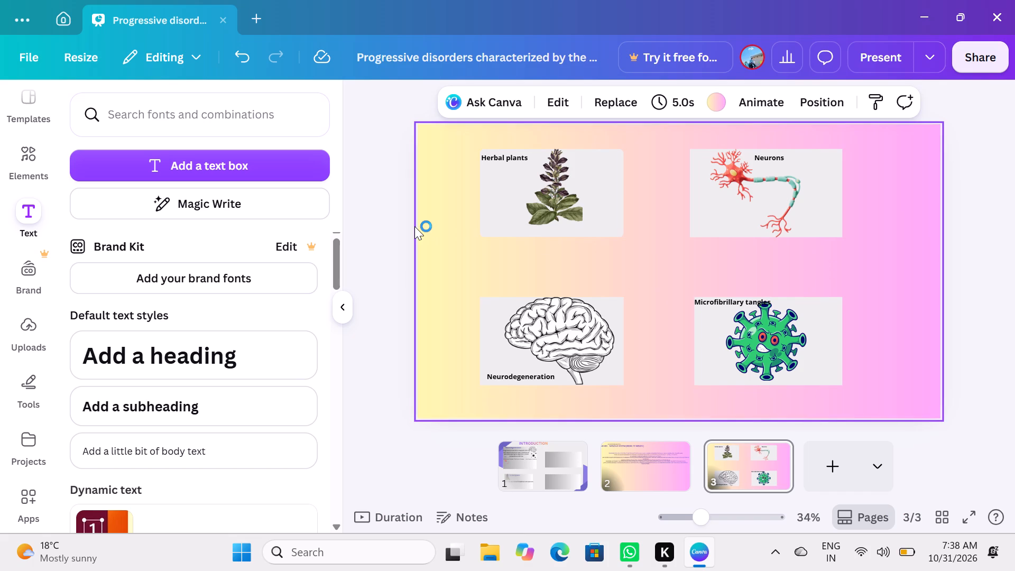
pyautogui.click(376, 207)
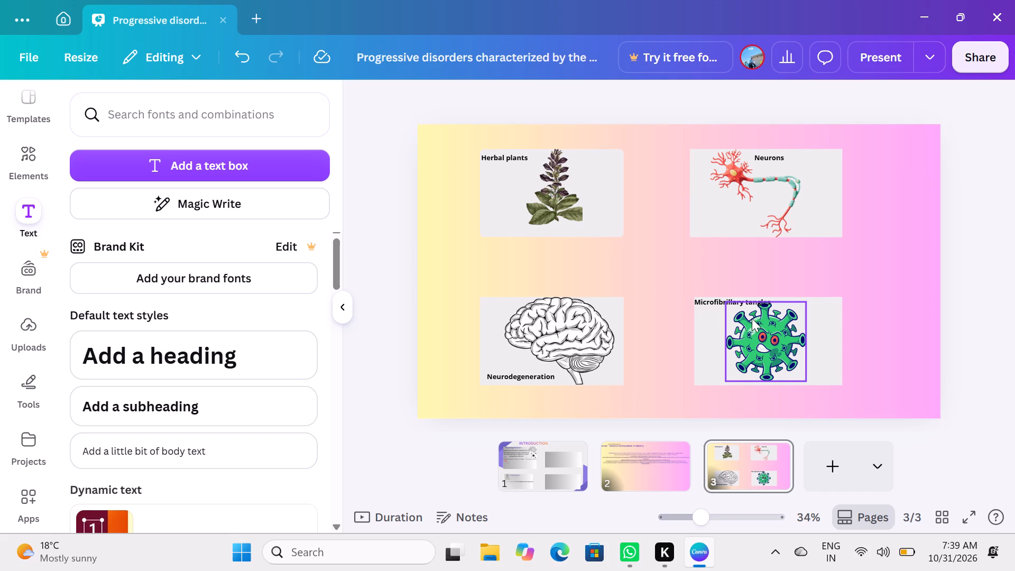
# Remove the green virus graphic, its "Microfibrillary tangles" label and the grey box behind them from page 3.
pyautogui.moveTo(752, 318); pyautogui.dragTo(755, 490)
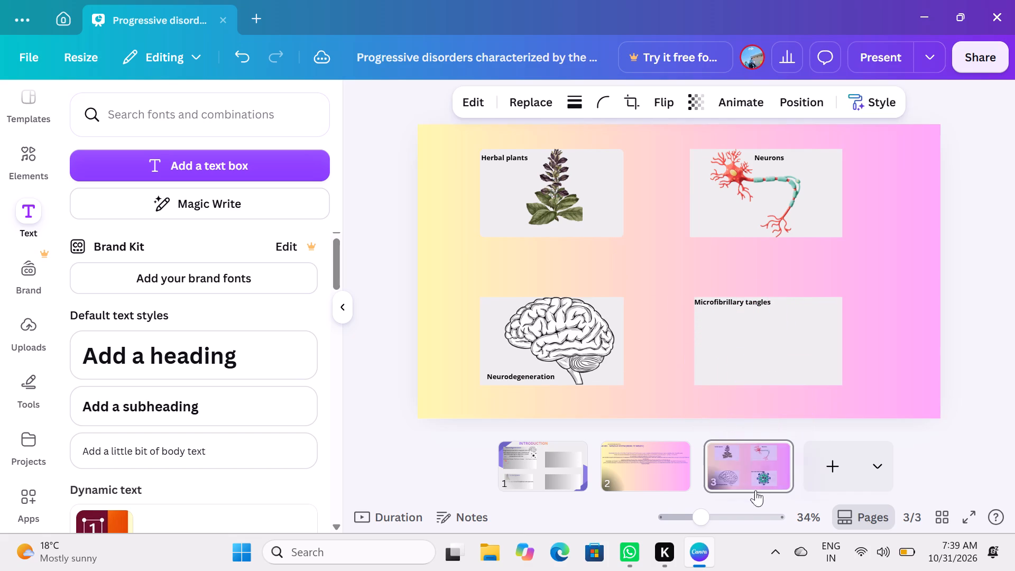
pyautogui.moveTo(755, 490); pyautogui.dragTo(755, 530)
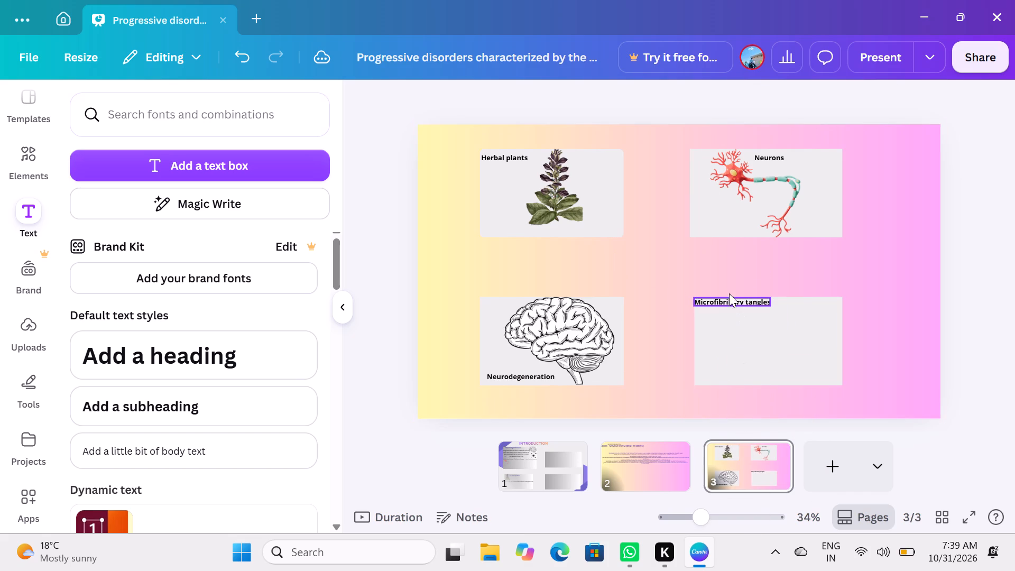
pyautogui.moveTo(725, 302); pyautogui.dragTo(695, 556)
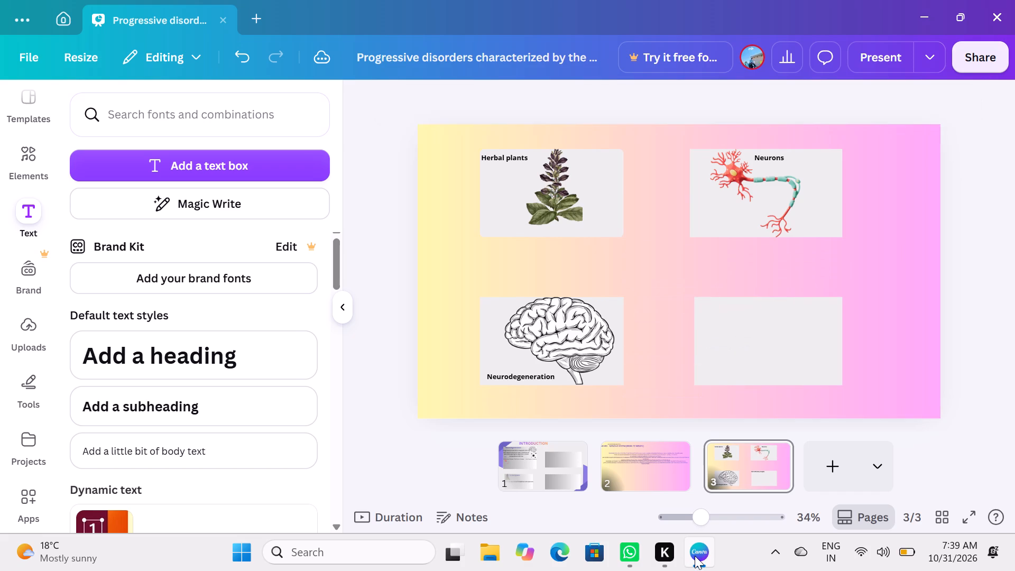
pyautogui.moveTo(788, 358); pyautogui.dragTo(654, 570)
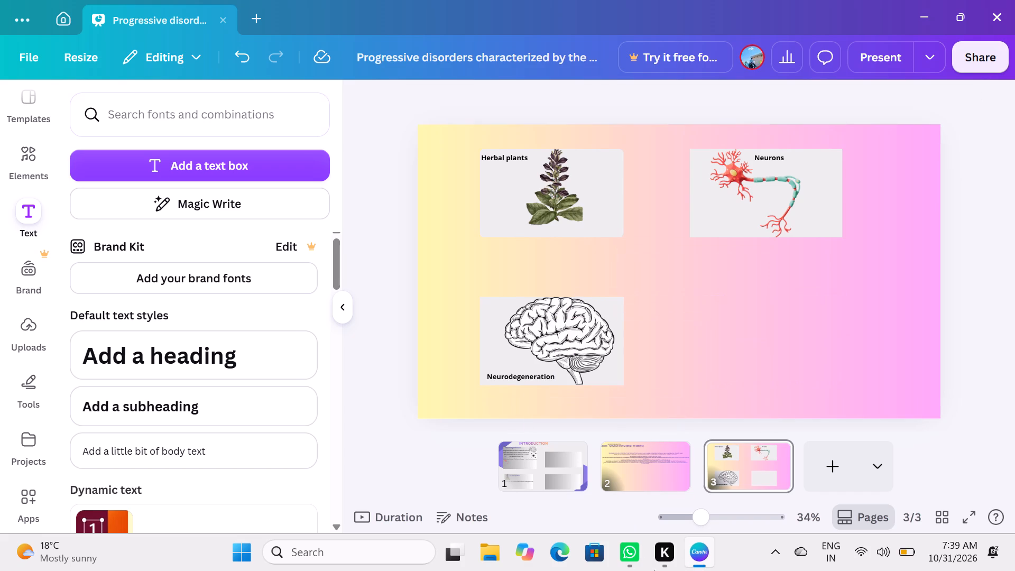
# Remove the brain graphic, its "Neurodegeneration" label and the grey box behind them from page 3.
pyautogui.moveTo(558, 354); pyautogui.dragTo(717, 570)
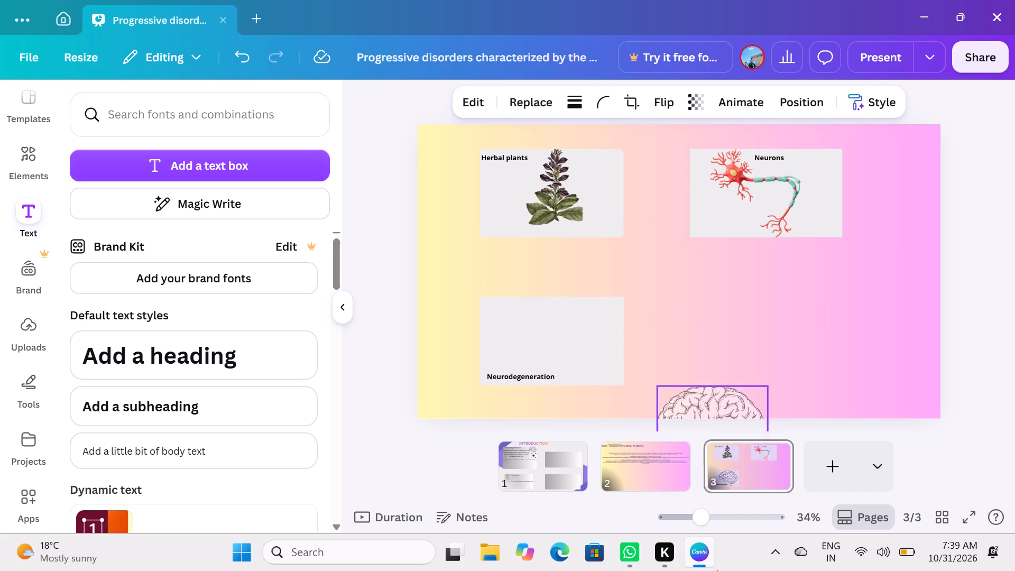
pyautogui.moveTo(555, 373); pyautogui.dragTo(549, 376)
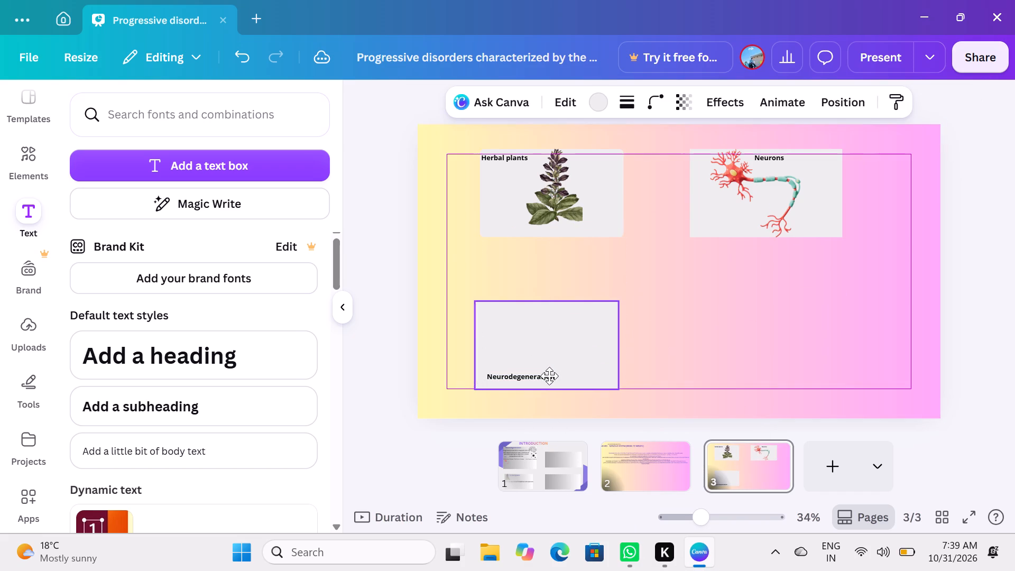
pyautogui.moveTo(549, 376); pyautogui.dragTo(547, 376)
pyautogui.click(529, 376)
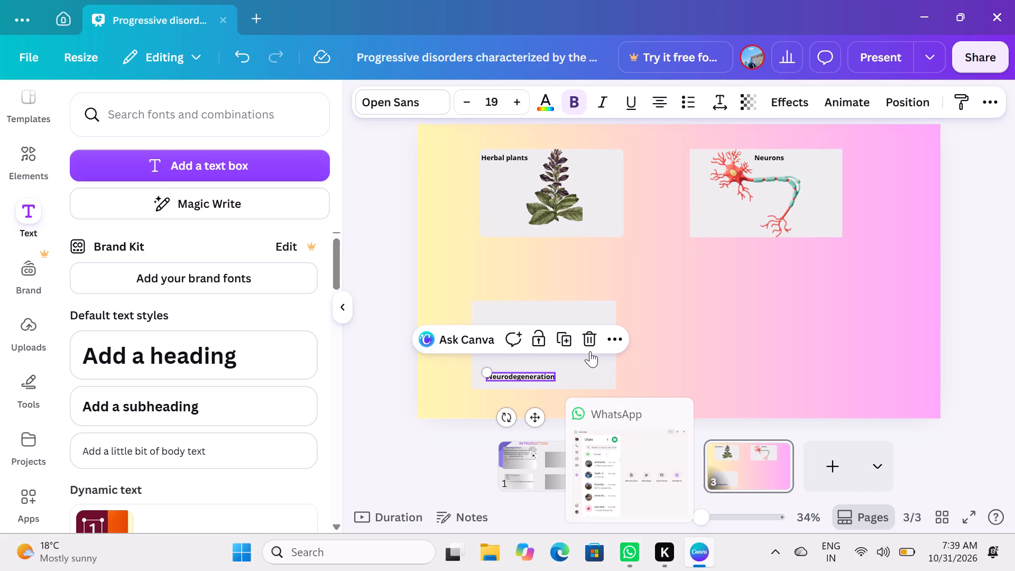
pyautogui.doubleClick(584, 328)
pyautogui.click(584, 328)
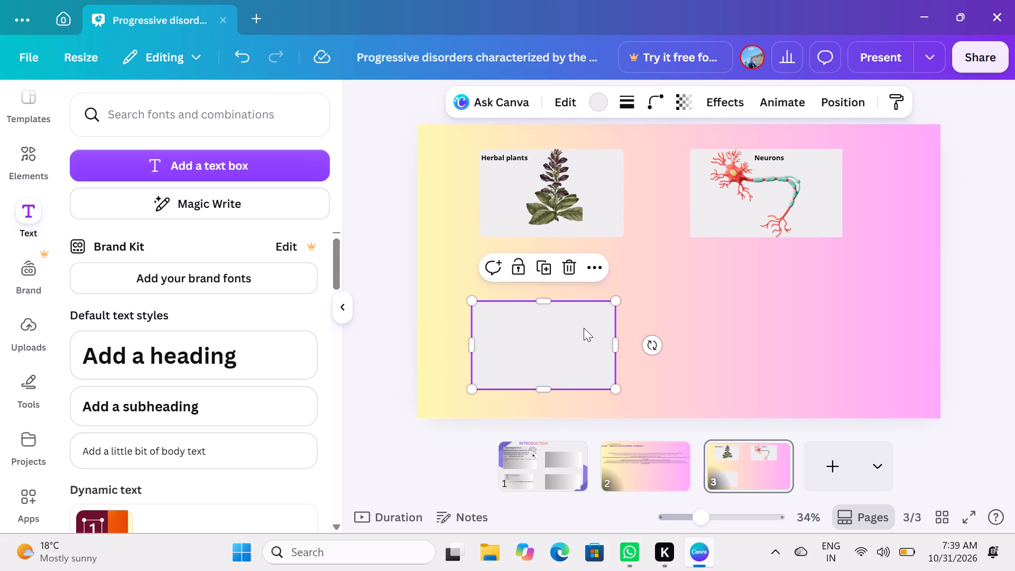
pyautogui.moveTo(575, 364); pyautogui.dragTo(676, 570)
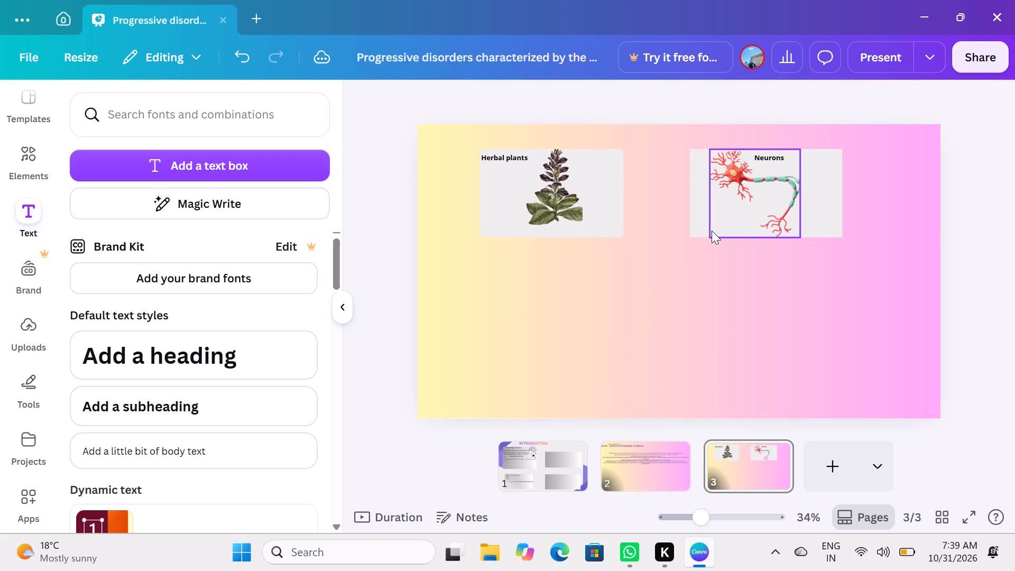
# Remove the neuron graphic, its "Neurons" label and the grey box behind them from page 3.
pyautogui.moveTo(747, 171); pyautogui.dragTo(743, 570)
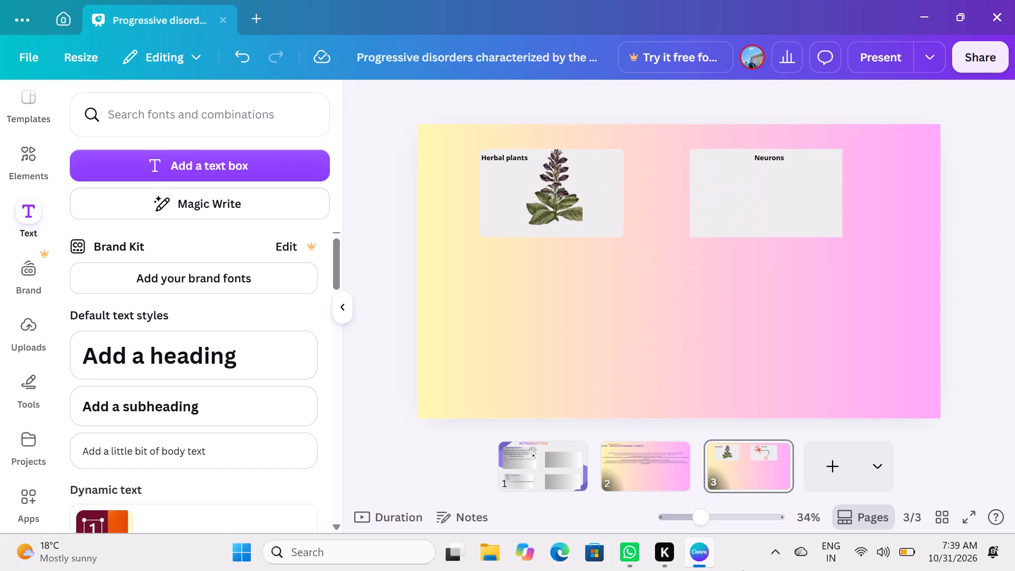
pyautogui.click(783, 161)
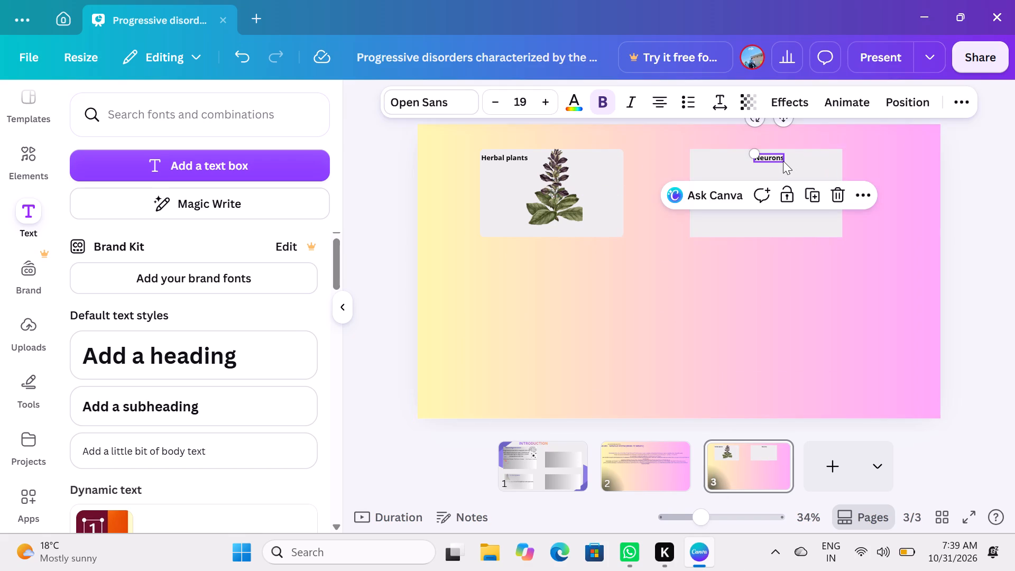
pyautogui.click(833, 193)
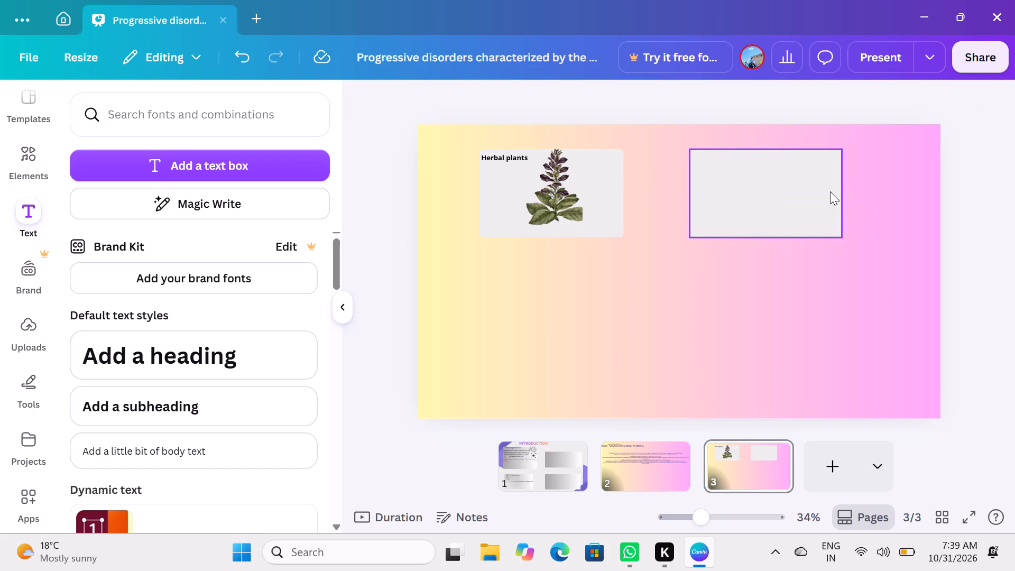
pyautogui.click(830, 191)
pyautogui.click(796, 270)
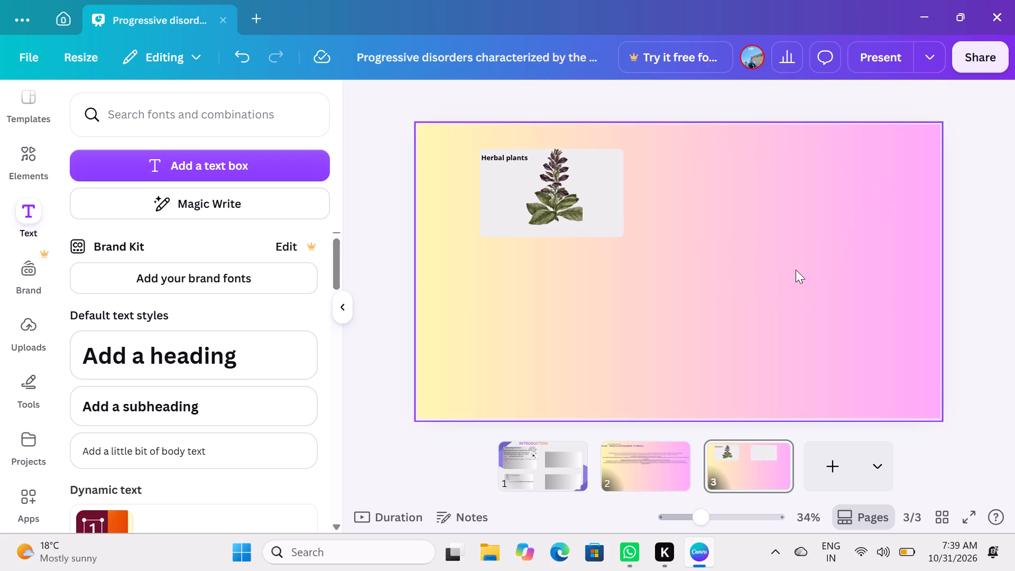
# Delete the plant's grey box, the plant graphic and the "Herbal plants" label, leaving page 3 with only its gradient background.
pyautogui.click(594, 227)
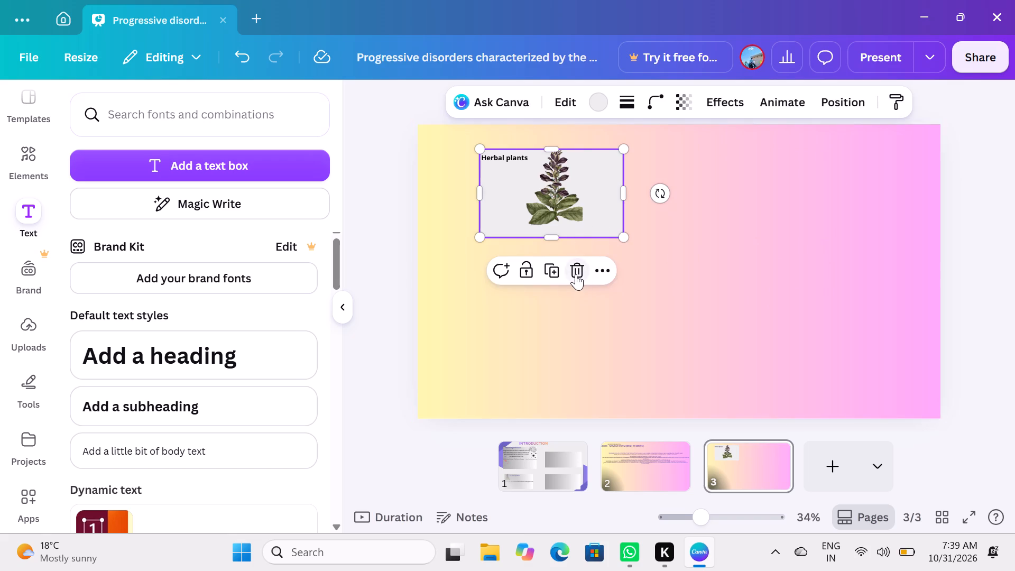
pyautogui.click(576, 273)
pyautogui.click(545, 207)
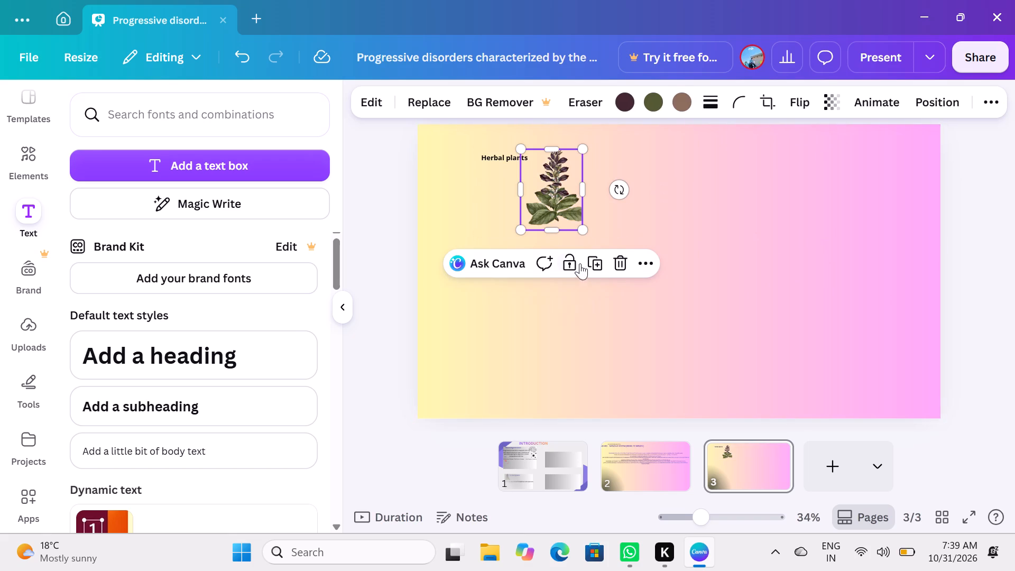
pyautogui.click(618, 256)
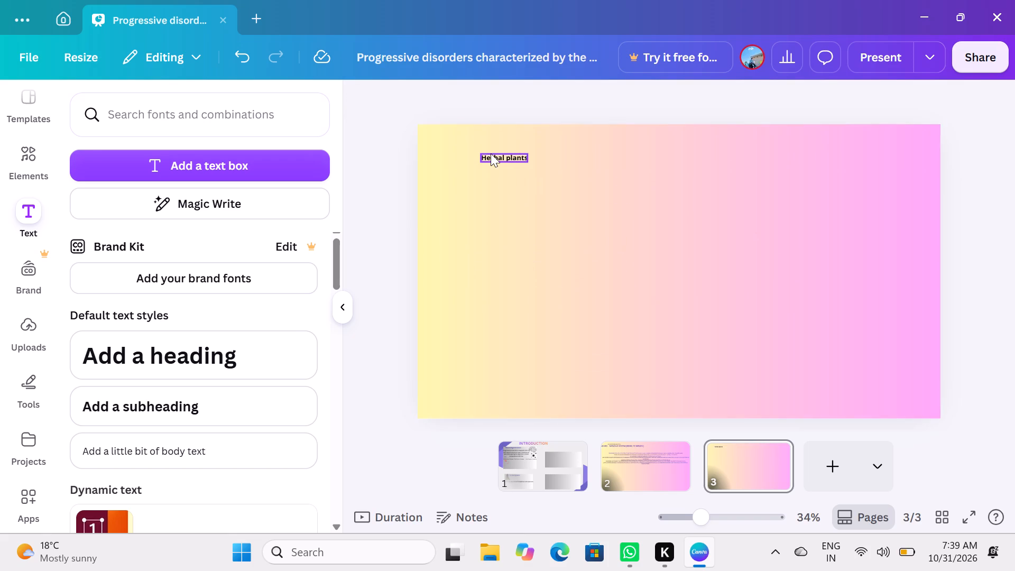
pyautogui.click(491, 153)
pyautogui.click(571, 197)
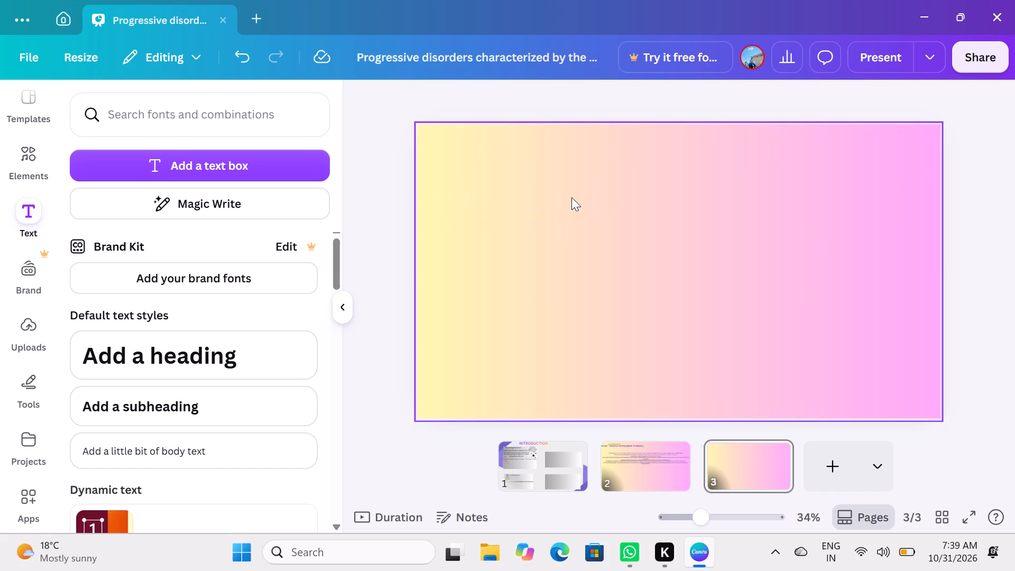
pyautogui.click(401, 267)
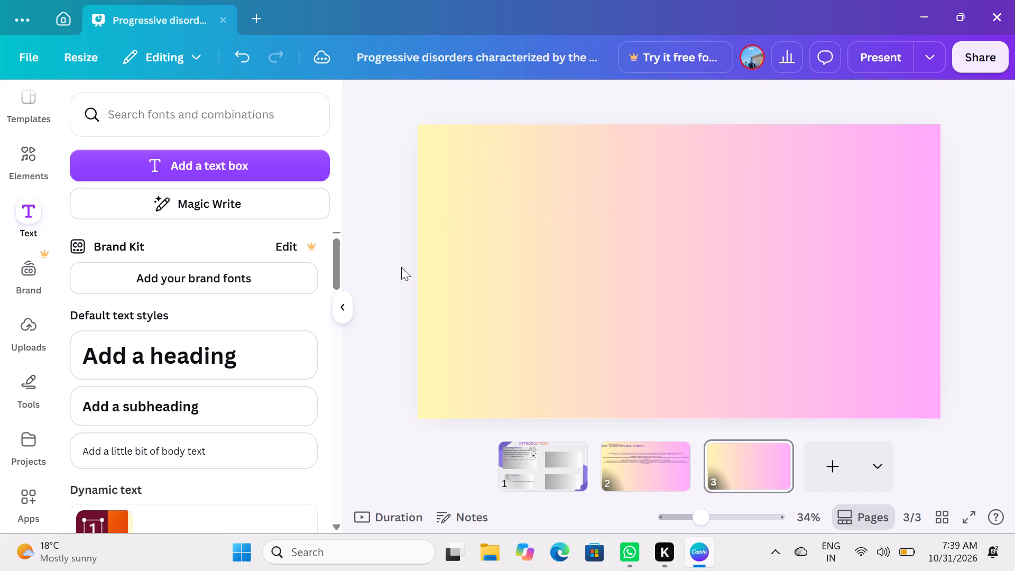
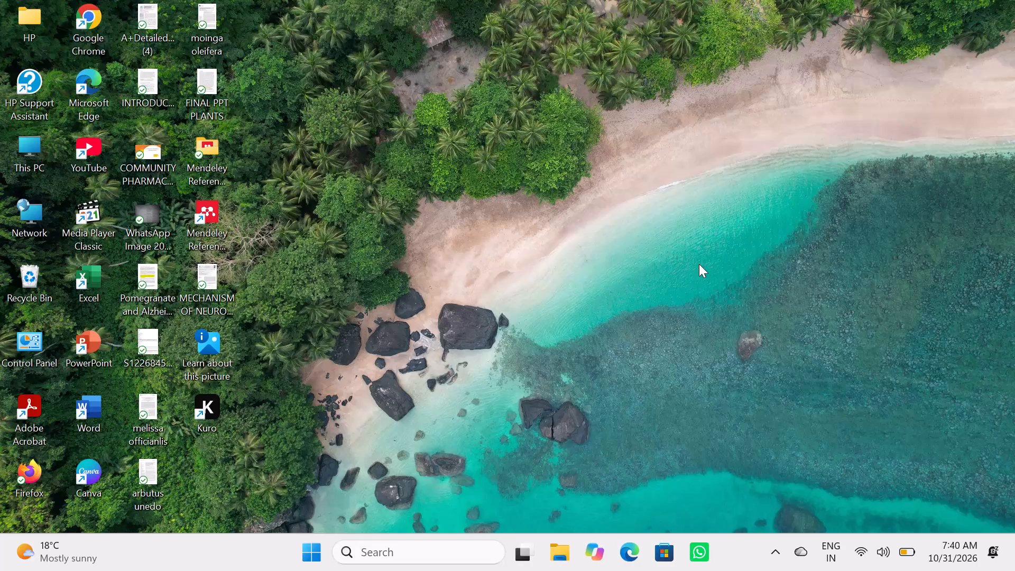
# Refresh the Windows desktop.
pyautogui.rightClick(614, 352)
pyautogui.rightClick(614, 352)
pyautogui.rightClick(614, 352)
pyautogui.rightClick(622, 298)
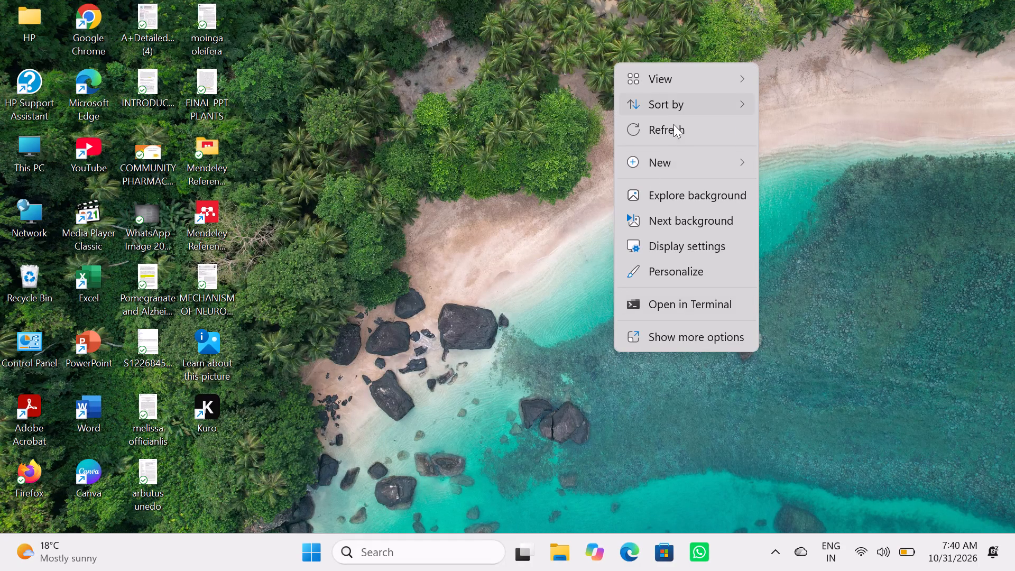
pyautogui.click(671, 123)
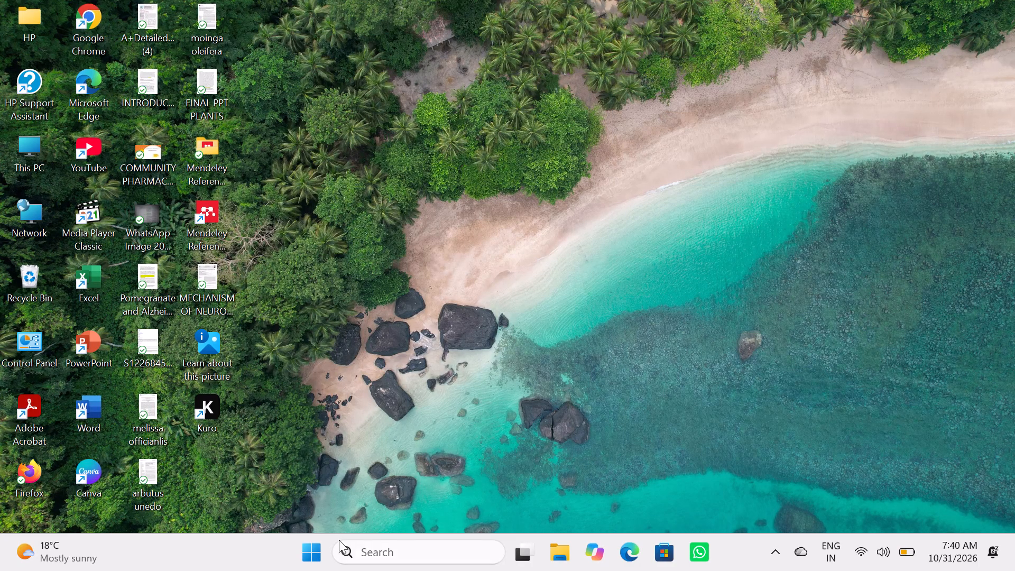
# Shut down the computer.
pyautogui.click(311, 553)
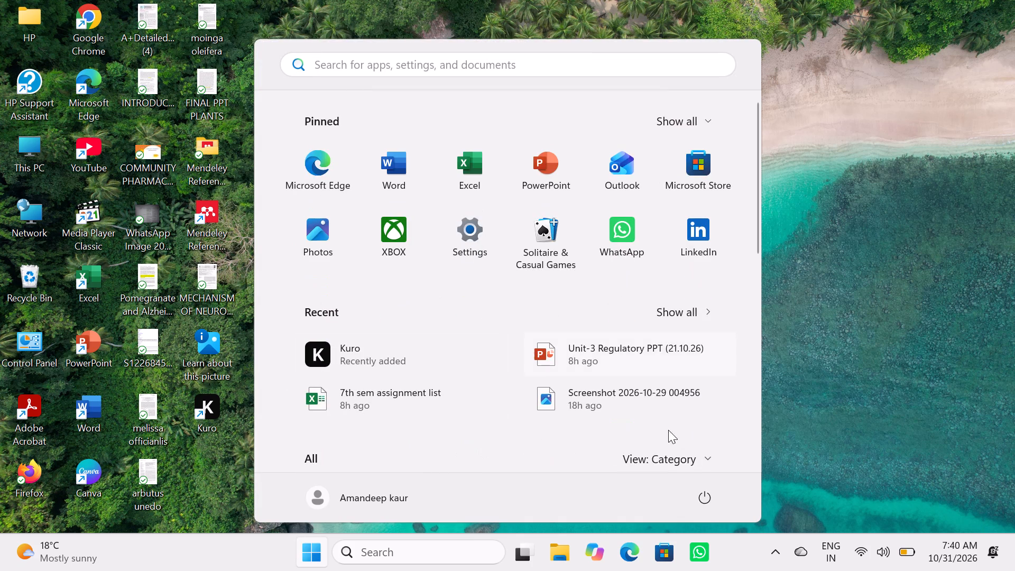
pyautogui.click(706, 504)
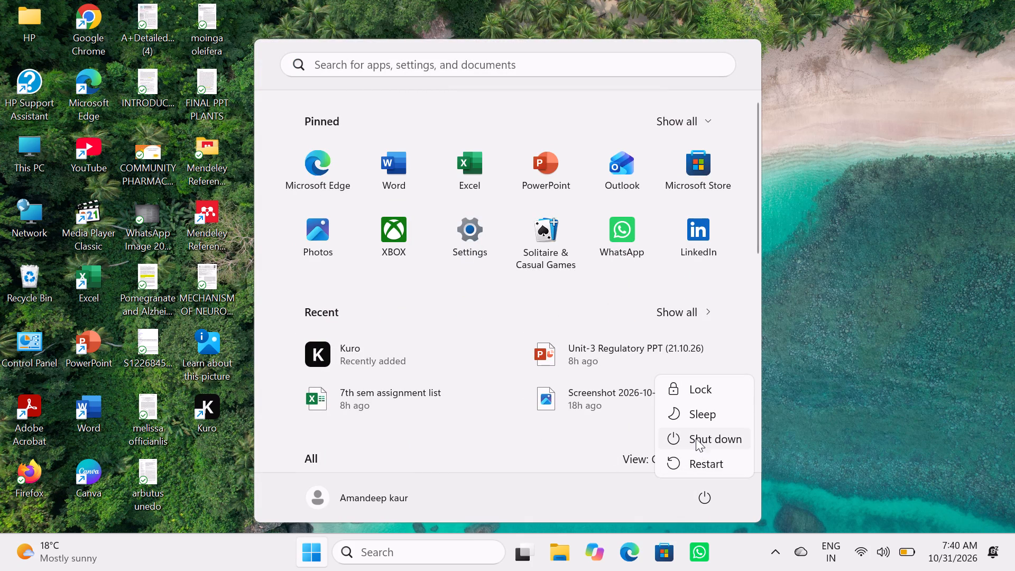
pyautogui.click(696, 435)
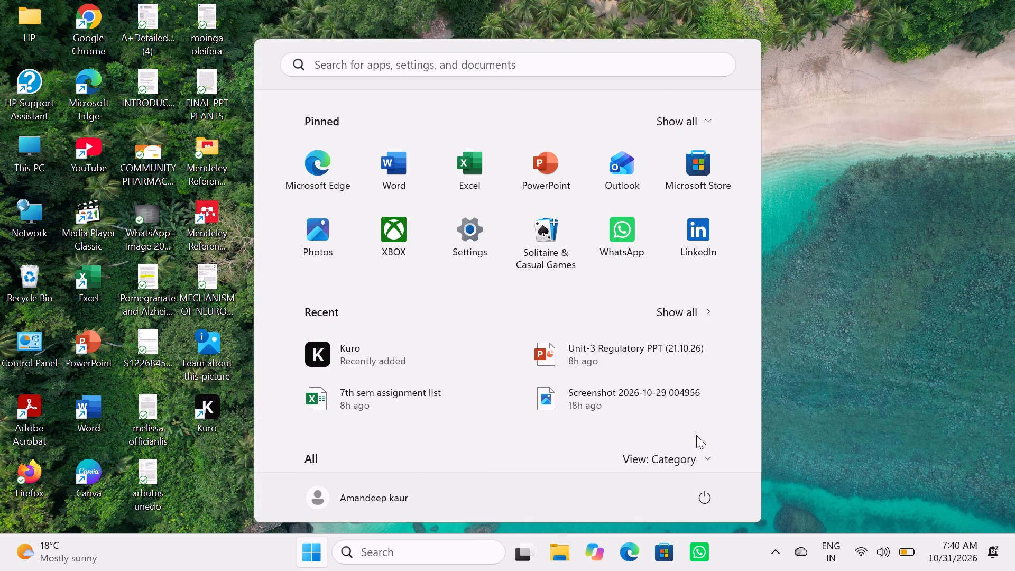